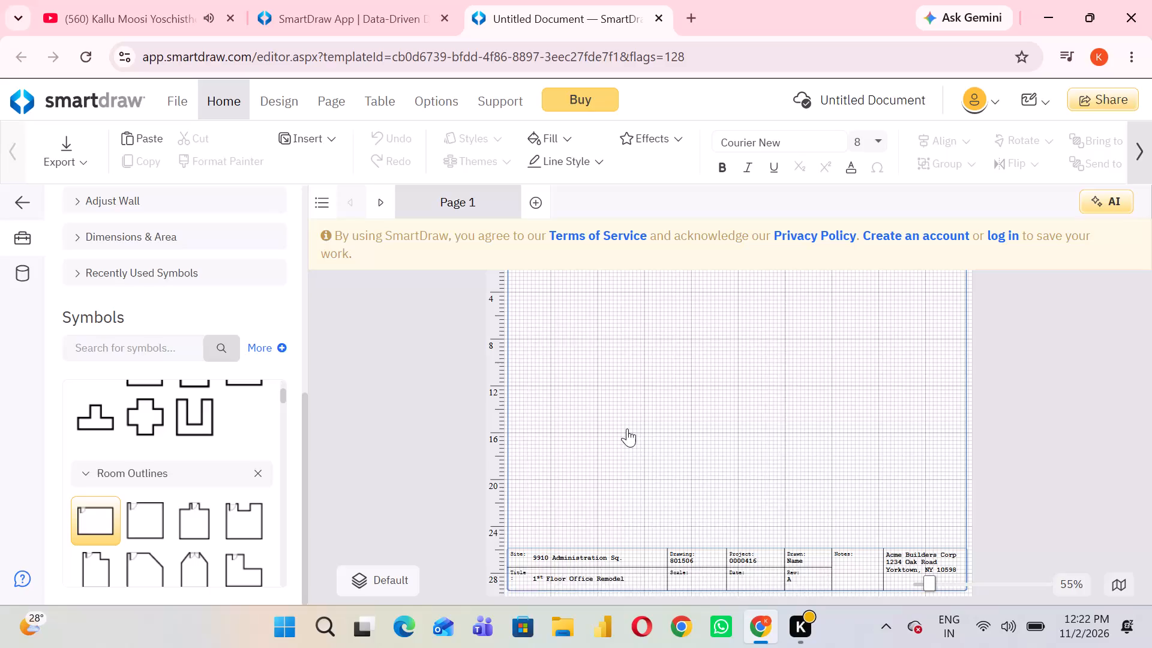
Place a Rectangular Room on the blank plan and enlarge it to about 63' wide by 38' high.
{"action": "left_click_drag", "start_coordinate": [762, 427], "coordinate": [812, 424]}
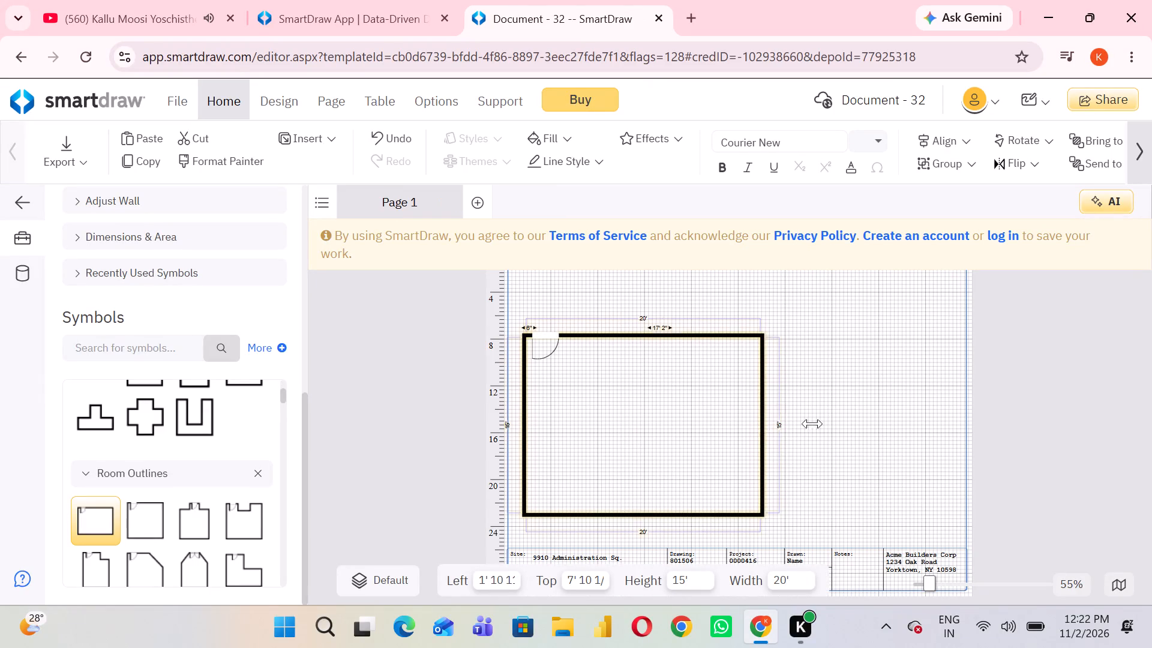
{"action": "left_click_drag", "start_coordinate": [812, 424], "coordinate": [964, 421]}
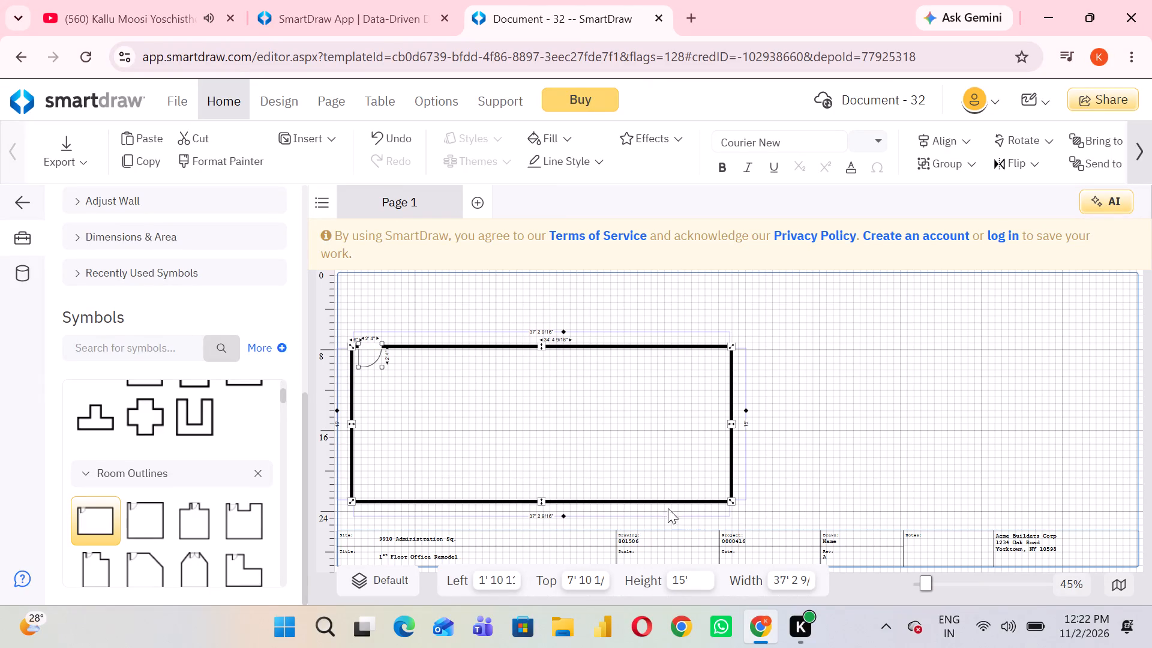
{"action": "left_click_drag", "start_coordinate": [729, 421], "coordinate": [1082, 410]}
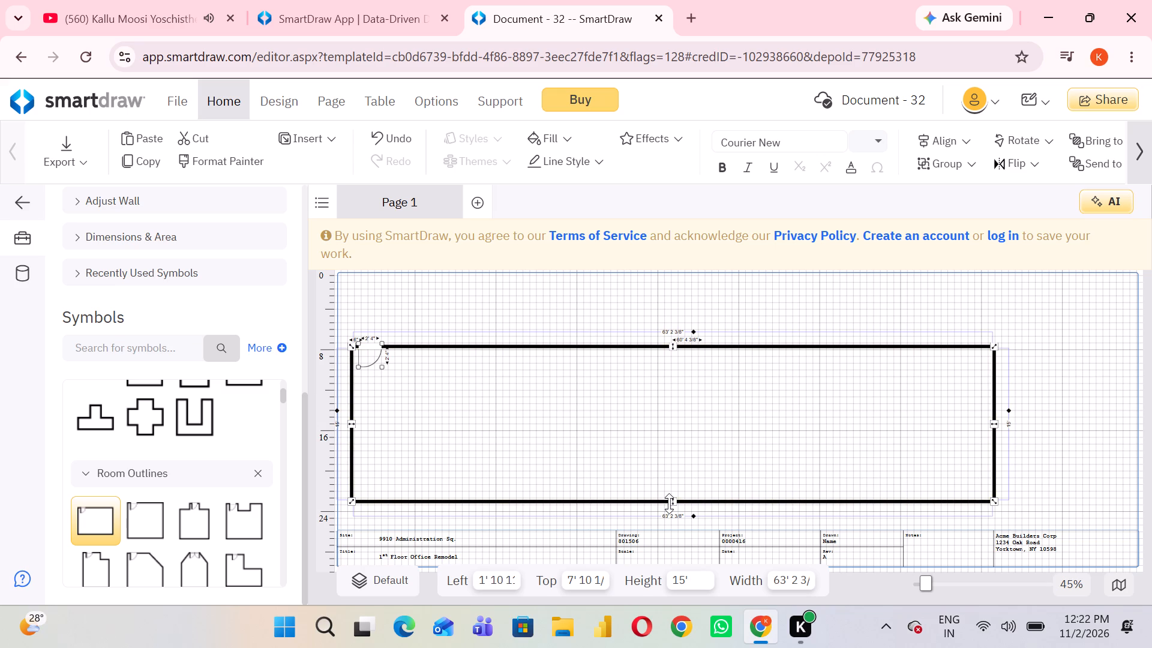
{"action": "left_click_drag", "start_coordinate": [669, 503], "coordinate": [702, 647]}
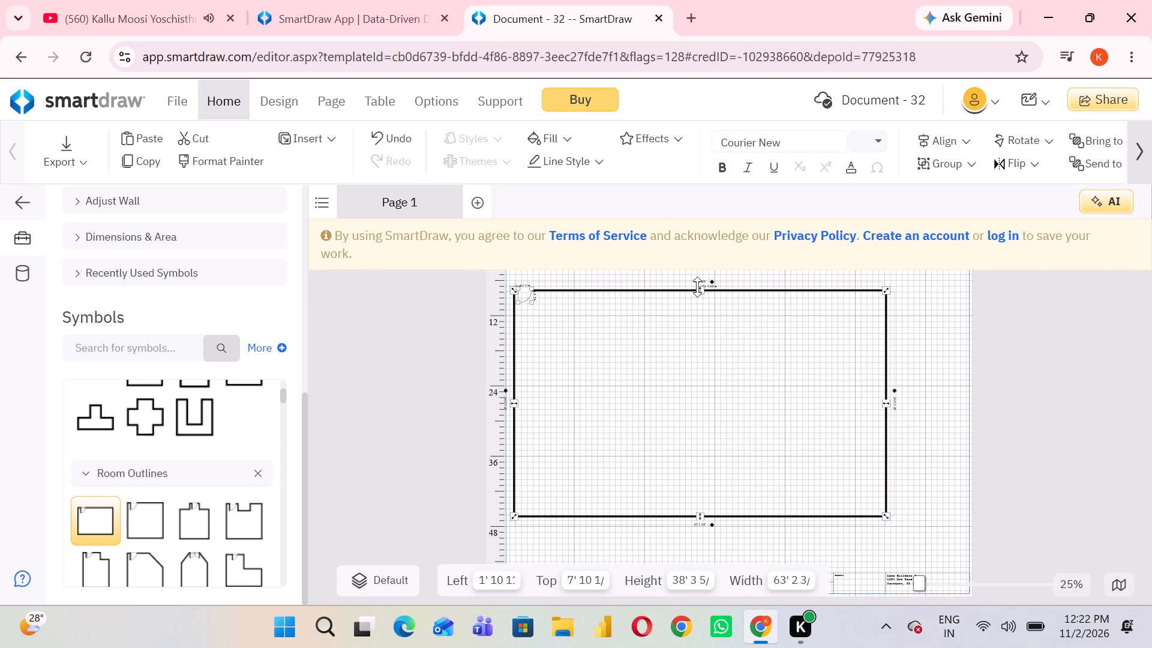
Move the room's upper wall down to a top offset of about 14', reducing its height to about 31'.
{"action": "left_click_drag", "start_coordinate": [697, 287], "coordinate": [700, 346]}
{"action": "left_click_drag", "start_coordinate": [703, 293], "coordinate": [701, 299]}
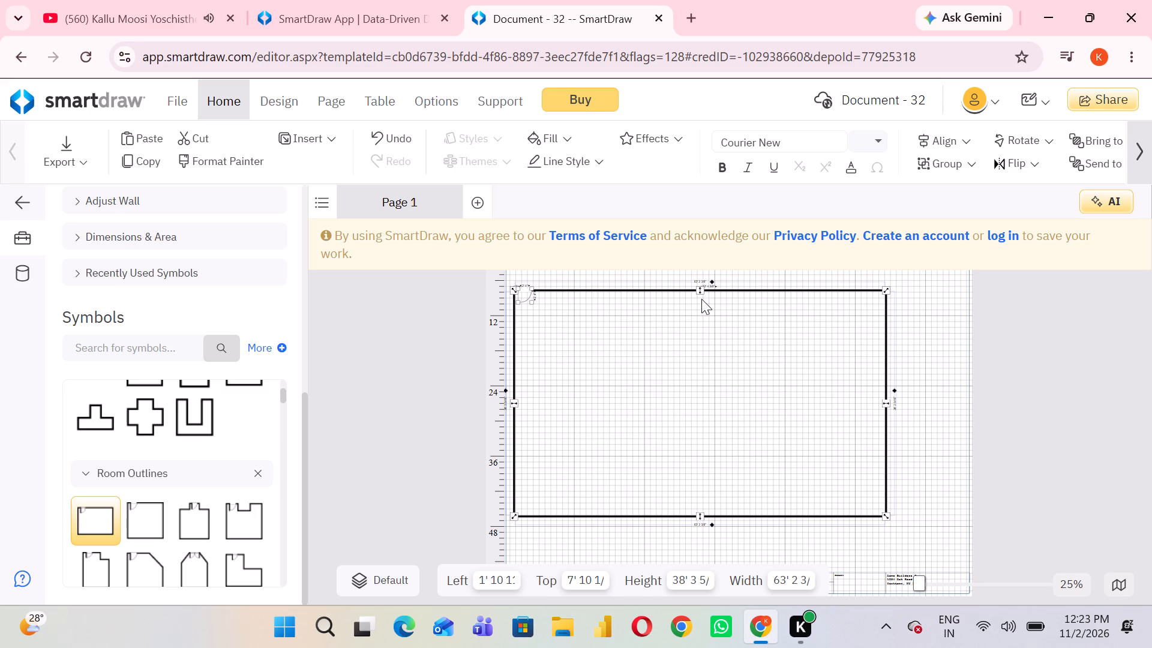
{"action": "left_click", "coordinate": [699, 284]}
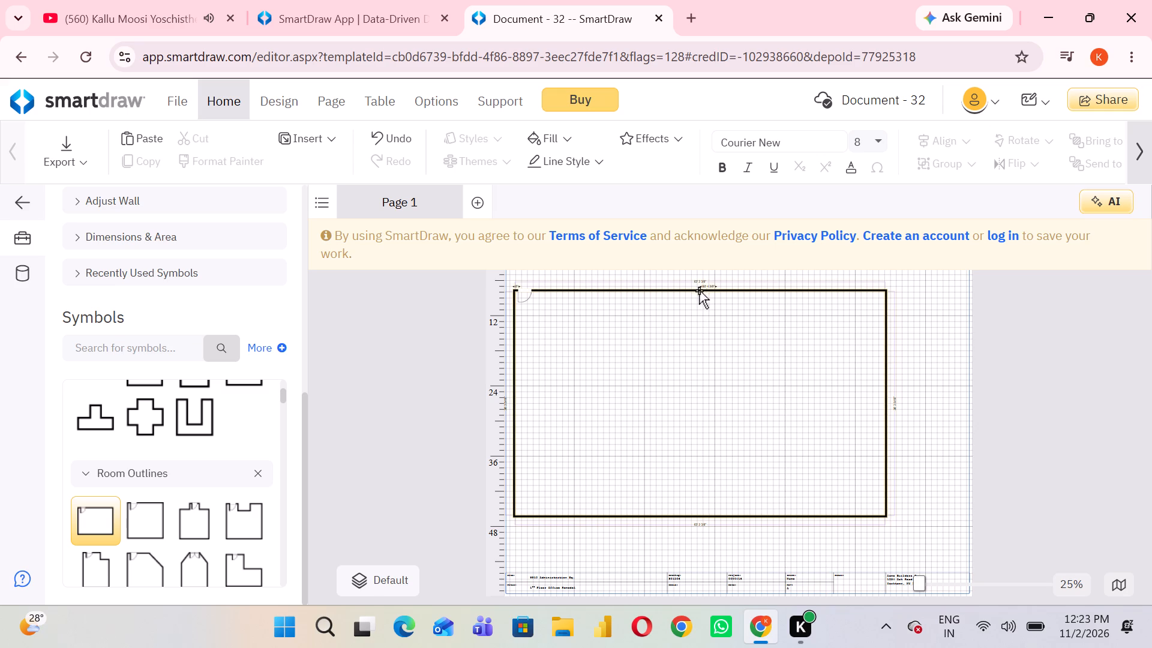
{"action": "left_click", "coordinate": [699, 290]}
{"action": "left_click_drag", "start_coordinate": [699, 290], "coordinate": [700, 280]}
{"action": "left_click_drag", "start_coordinate": [700, 288], "coordinate": [700, 306]}
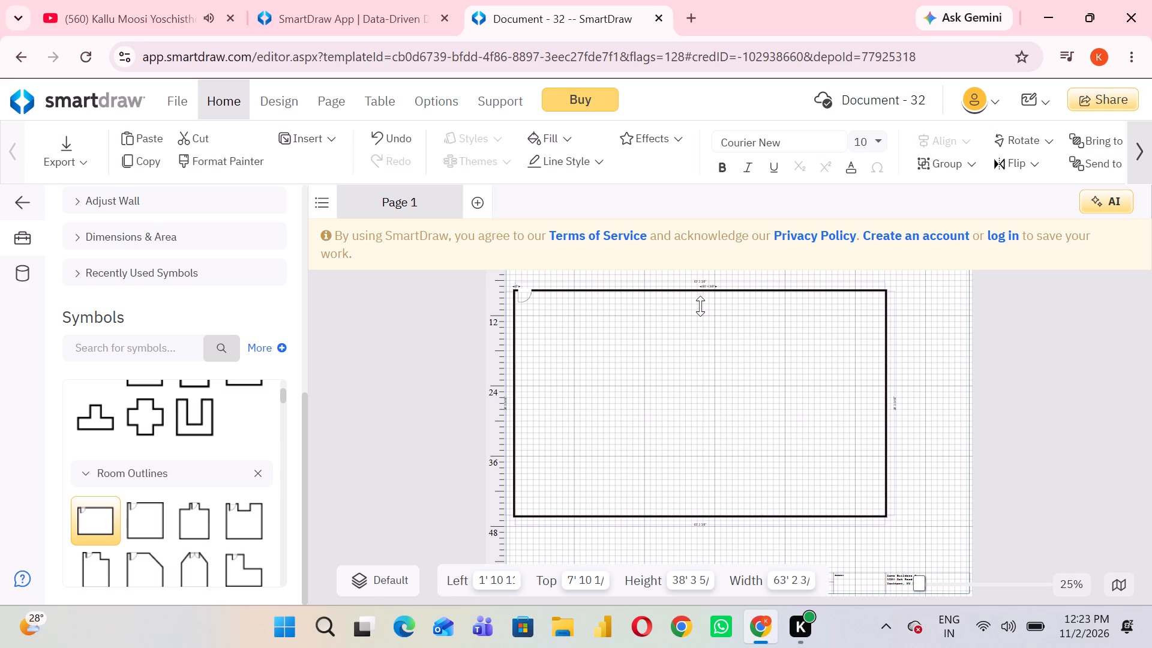
{"action": "left_click_drag", "start_coordinate": [700, 306], "coordinate": [701, 296]}
{"action": "left_click_drag", "start_coordinate": [700, 292], "coordinate": [700, 319]}
{"action": "left_click_drag", "start_coordinate": [700, 288], "coordinate": [701, 412]}
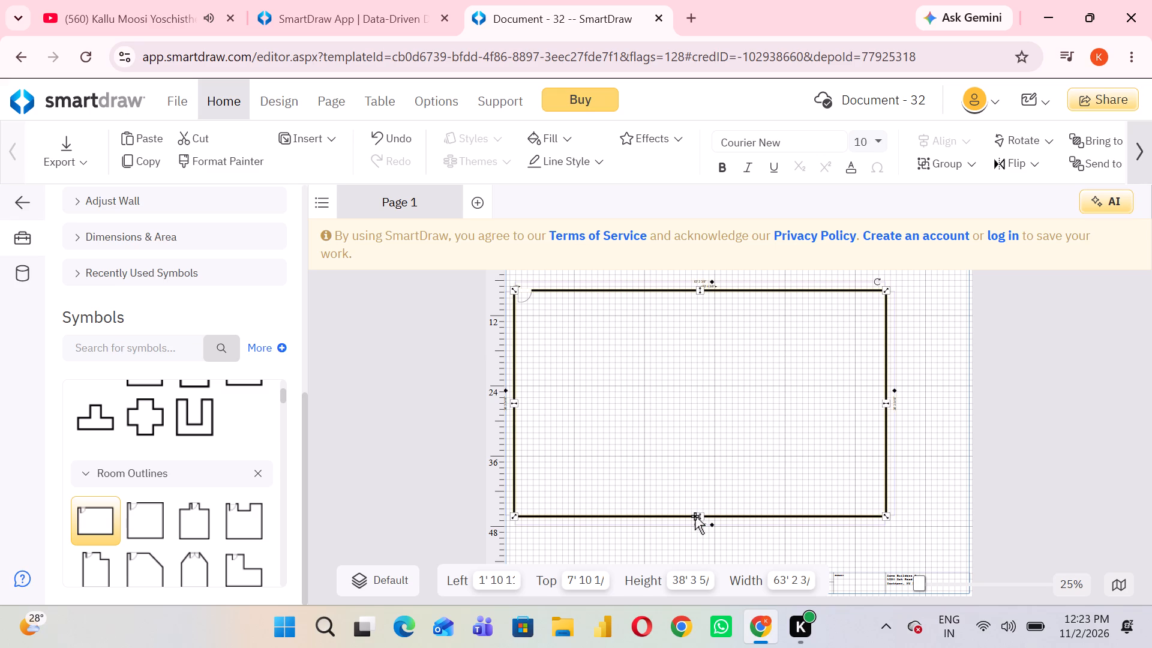
{"action": "left_click_drag", "start_coordinate": [697, 516], "coordinate": [698, 496]}
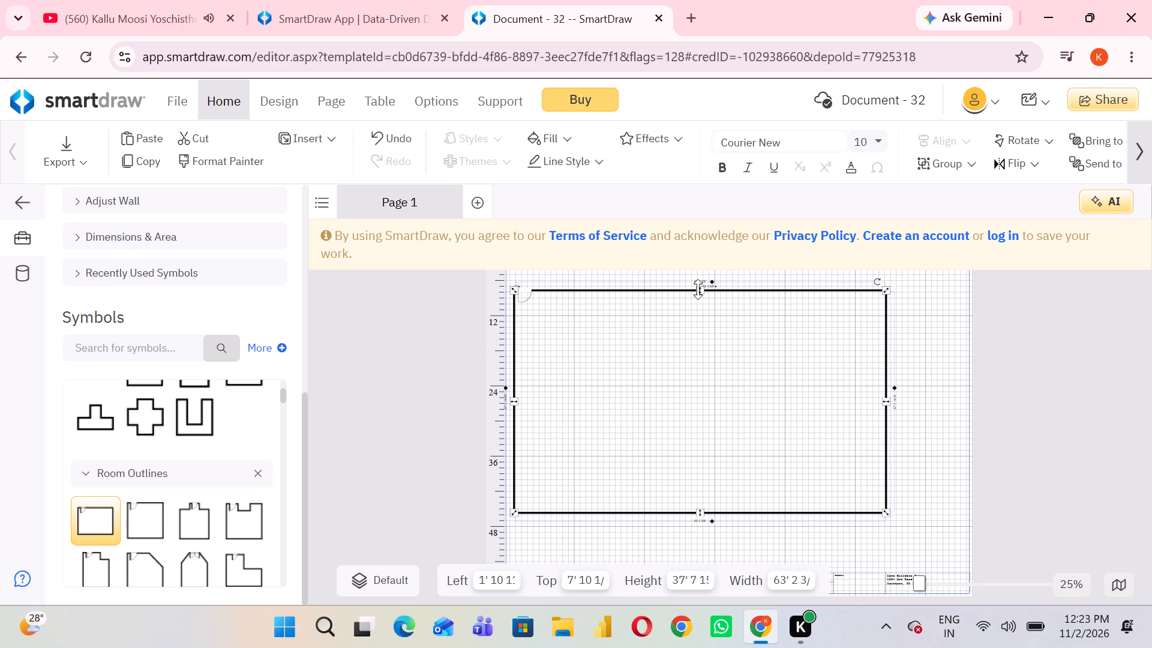
{"action": "left_click_drag", "start_coordinate": [698, 289], "coordinate": [698, 329]}
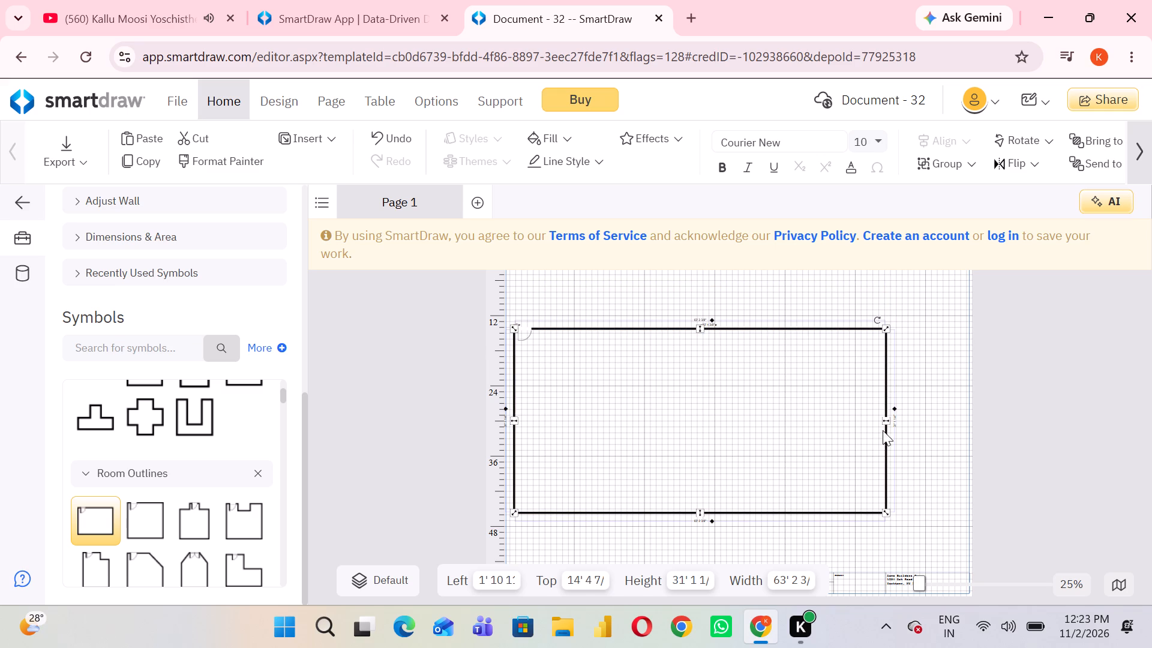
Enlarge the outer room to about 99' wide by 61' high.
{"action": "left_click_drag", "start_coordinate": [886, 421], "coordinate": [1008, 406]}
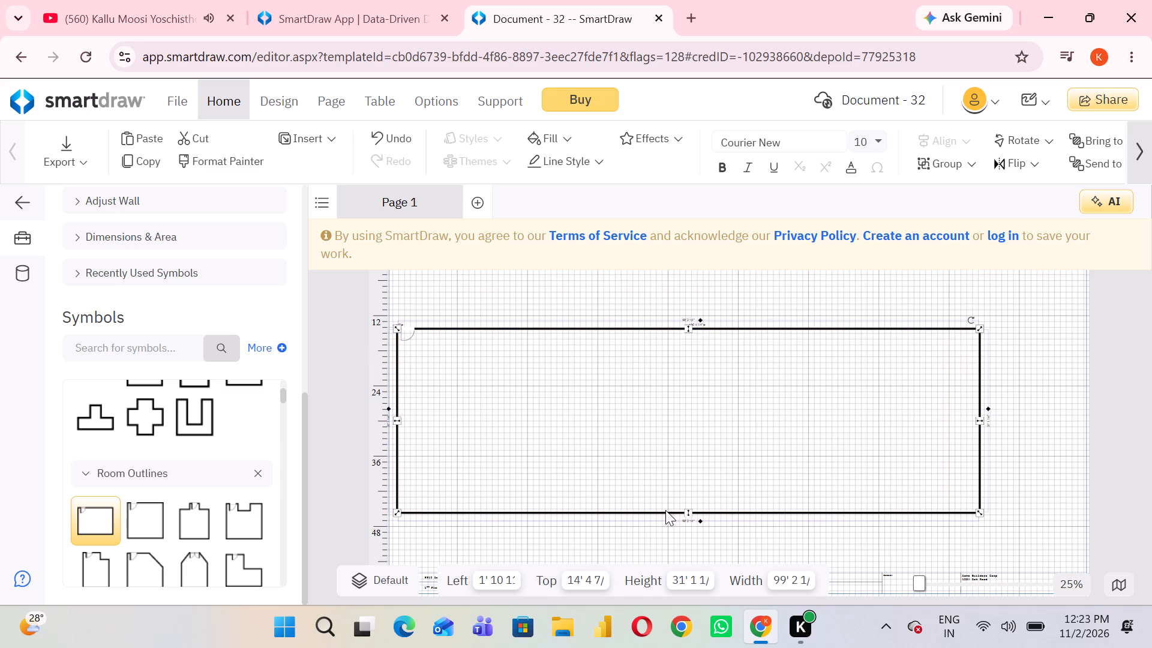
{"action": "left_click_drag", "start_coordinate": [691, 512], "coordinate": [694, 647]}
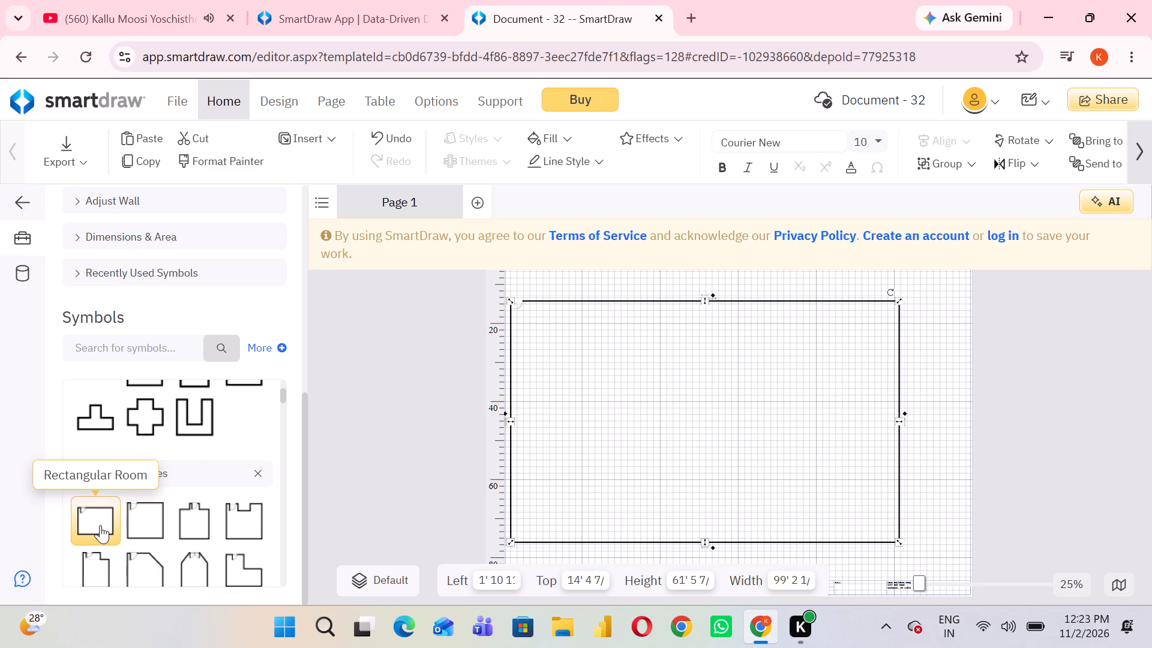
Add a Rectangular Room in the outer room's lower-left corner, sized about 44' wide by 25' high.
{"action": "left_click_drag", "start_coordinate": [100, 525], "coordinate": [541, 509]}
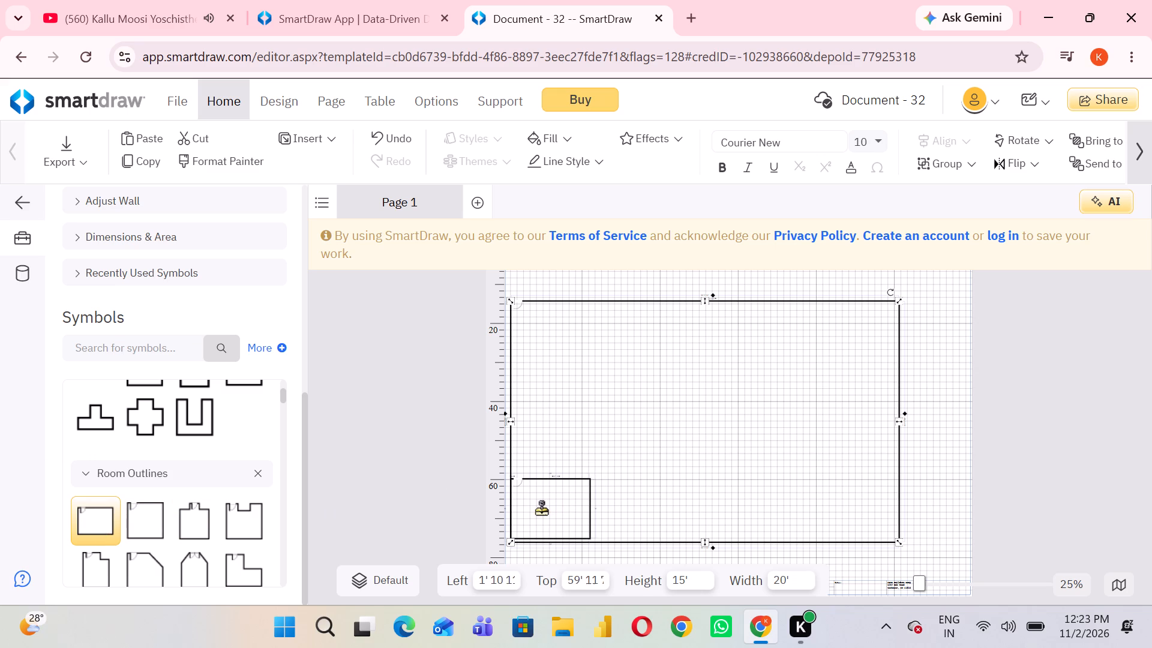
{"action": "left_click_drag", "start_coordinate": [541, 509], "coordinate": [541, 513]}
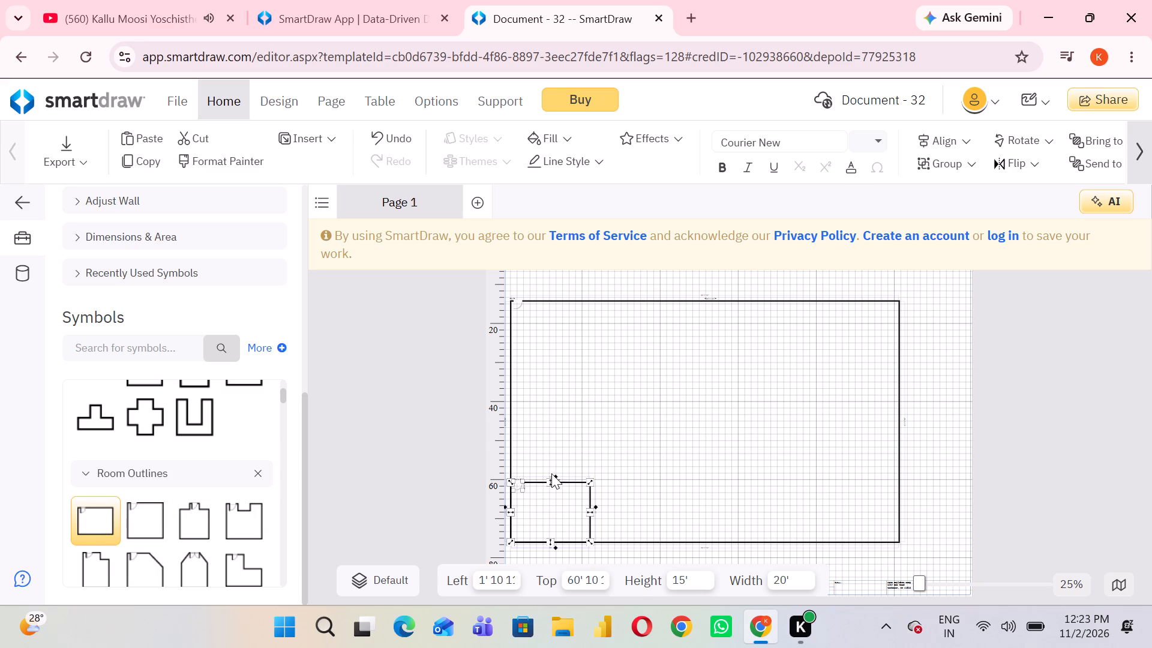
{"action": "left_click", "coordinate": [551, 478]}
{"action": "left_click", "coordinate": [549, 481]}
{"action": "left_click_drag", "start_coordinate": [549, 484], "coordinate": [554, 452]}
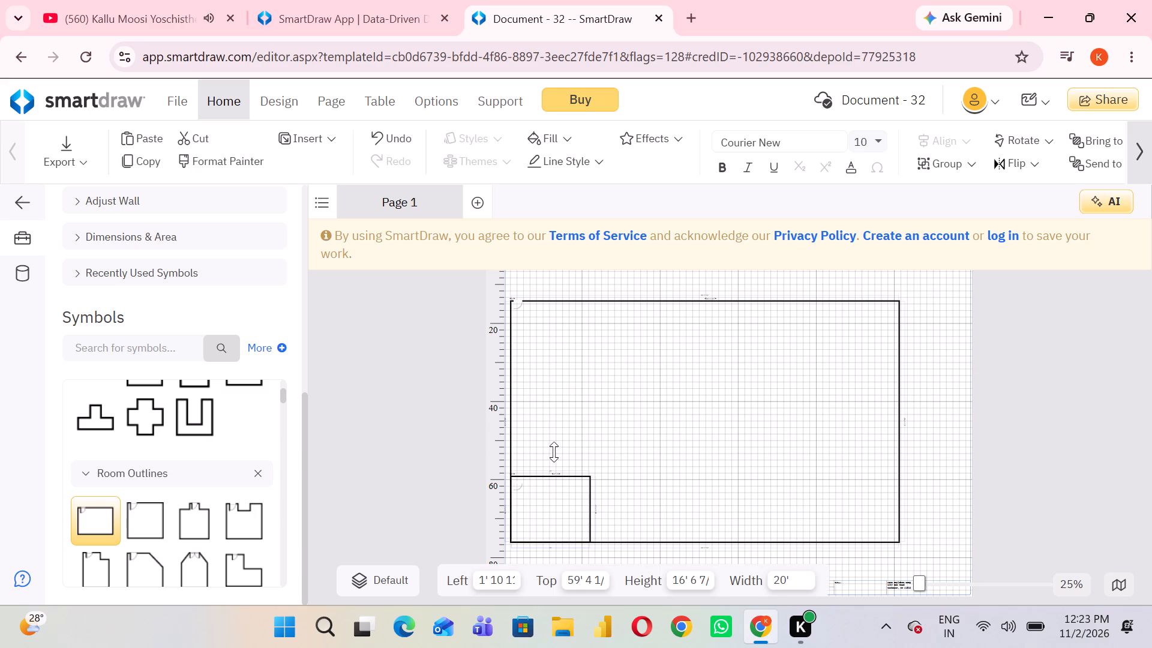
{"action": "left_click_drag", "start_coordinate": [554, 452], "coordinate": [568, 411]}
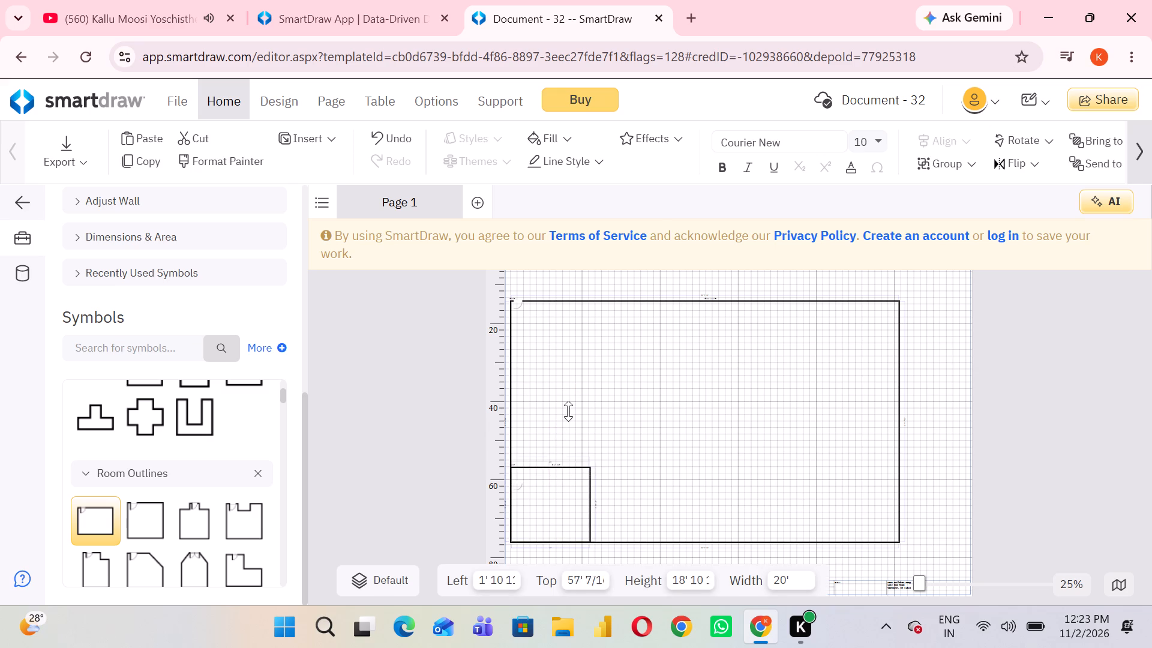
{"action": "left_click_drag", "start_coordinate": [568, 411], "coordinate": [579, 460]}
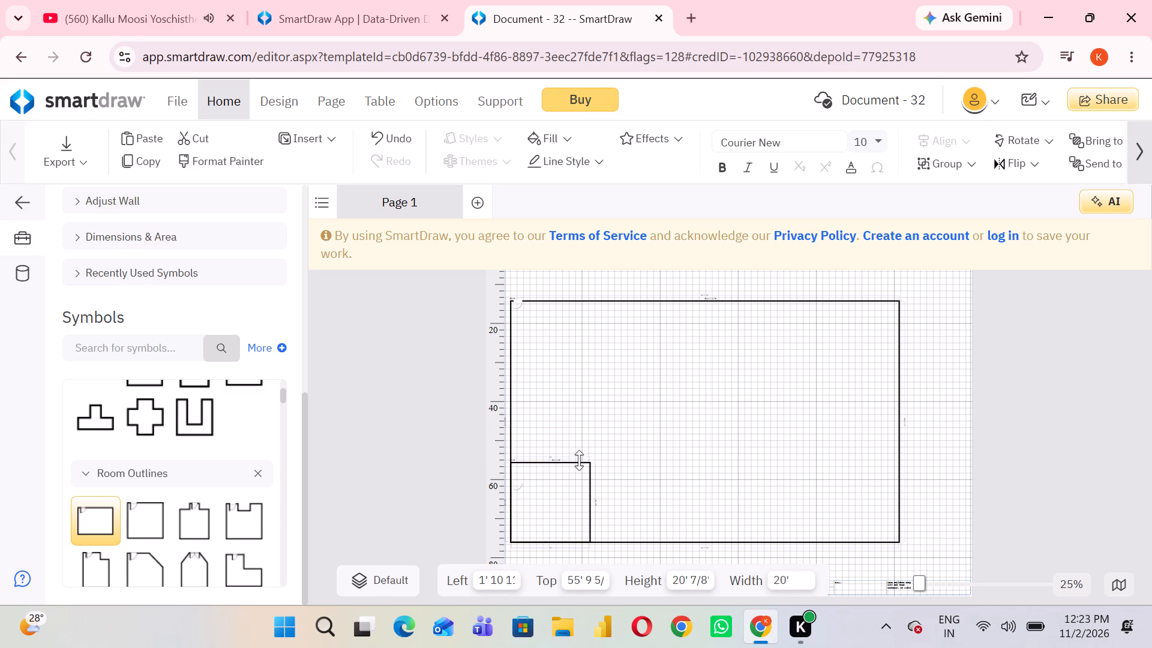
{"action": "left_click_drag", "start_coordinate": [579, 460], "coordinate": [561, 424]}
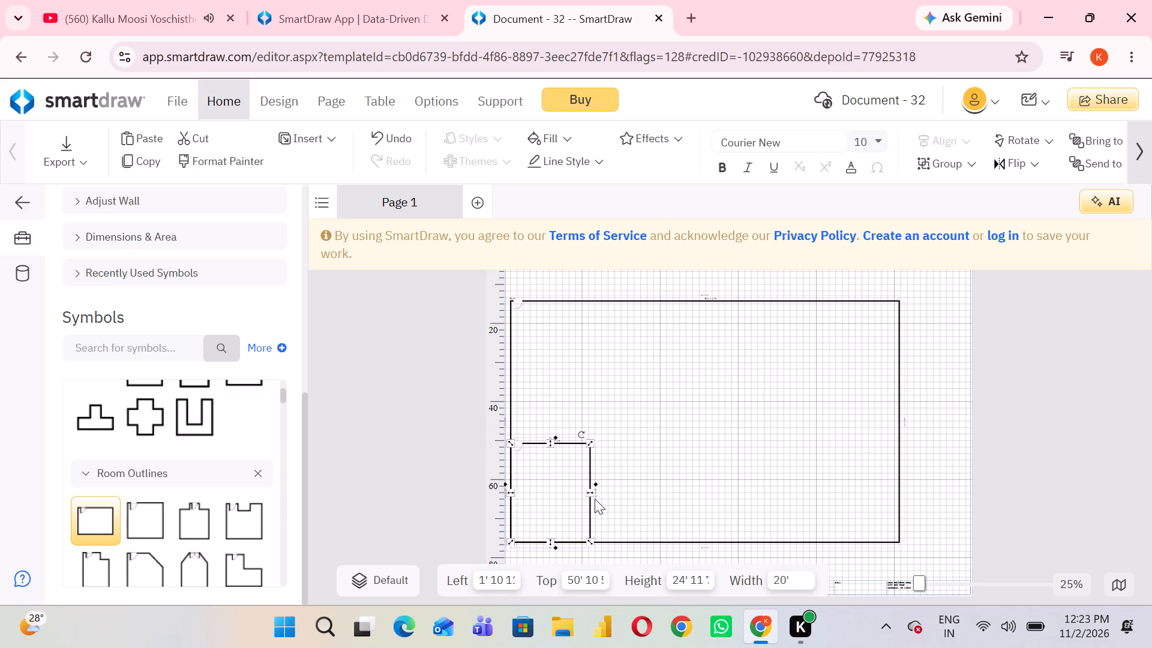
{"action": "left_click_drag", "start_coordinate": [591, 489], "coordinate": [672, 484]}
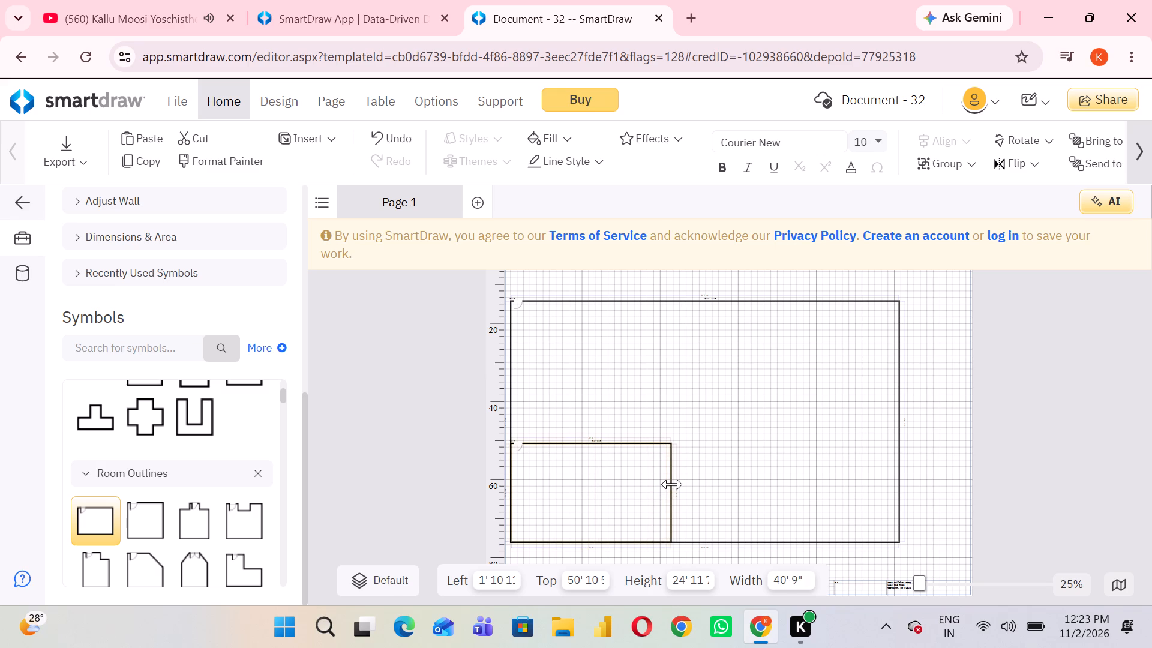
{"action": "left_click_drag", "start_coordinate": [672, 484], "coordinate": [684, 485]}
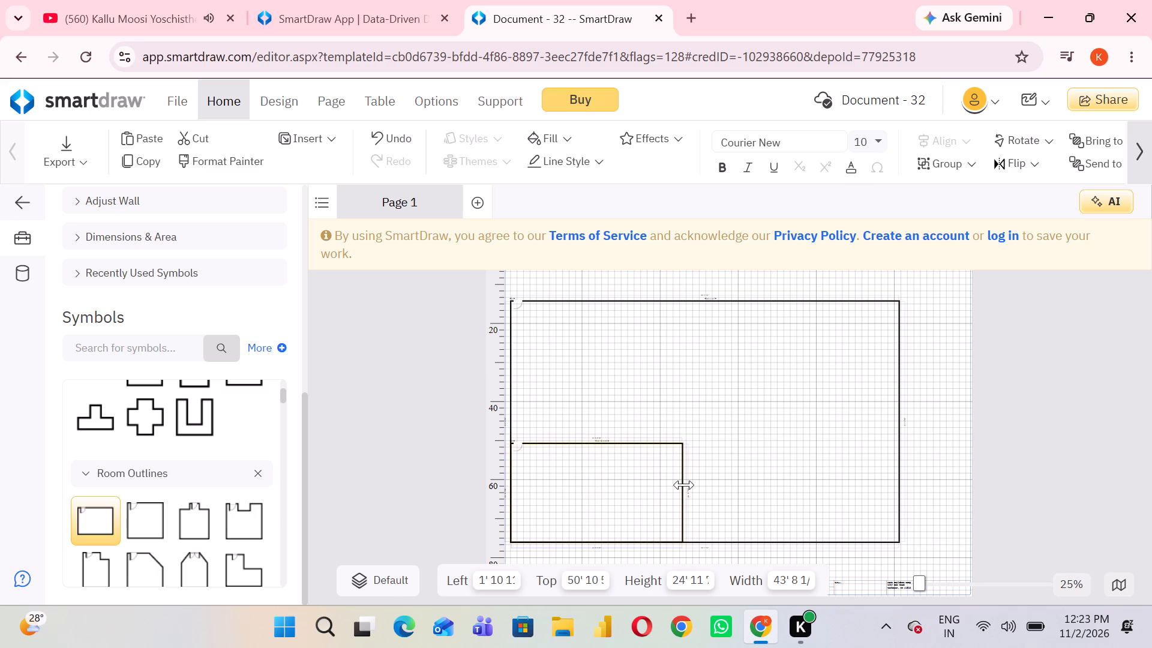
{"action": "left_click_drag", "start_coordinate": [684, 485], "coordinate": [685, 485]}
Add a Rectangular Room in the outer room's lower-right corner, sized about 44' 7" wide by 24' 6" high.
{"action": "left_click_drag", "start_coordinate": [103, 530], "coordinate": [871, 526]}
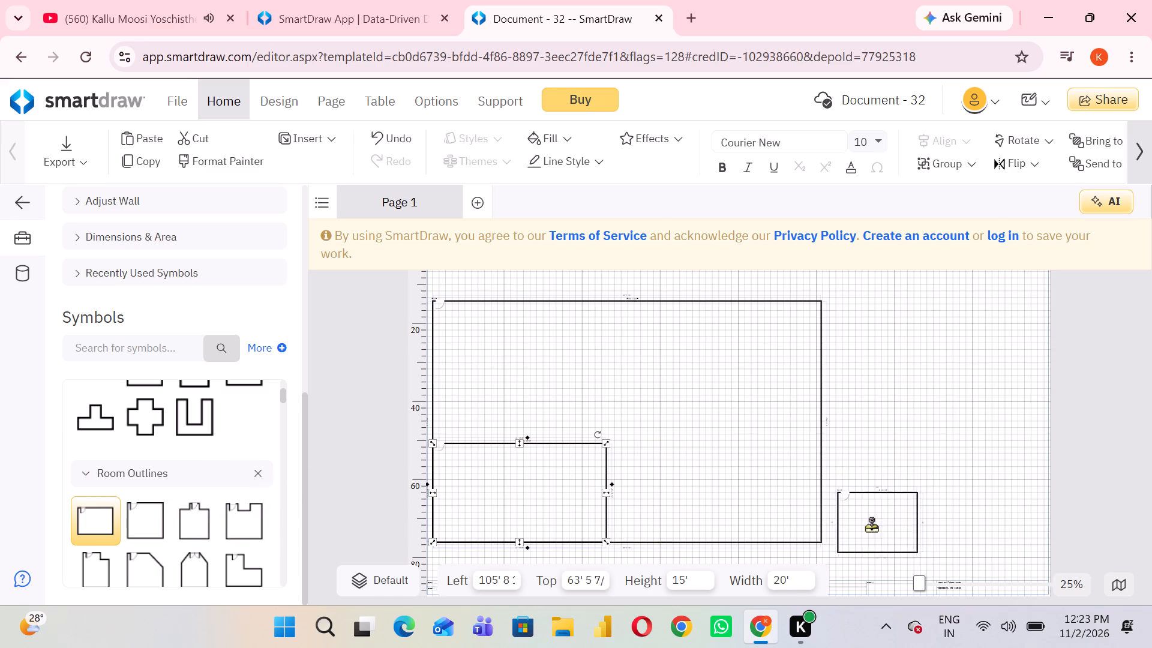
{"action": "left_click_drag", "start_coordinate": [871, 526], "coordinate": [848, 511]}
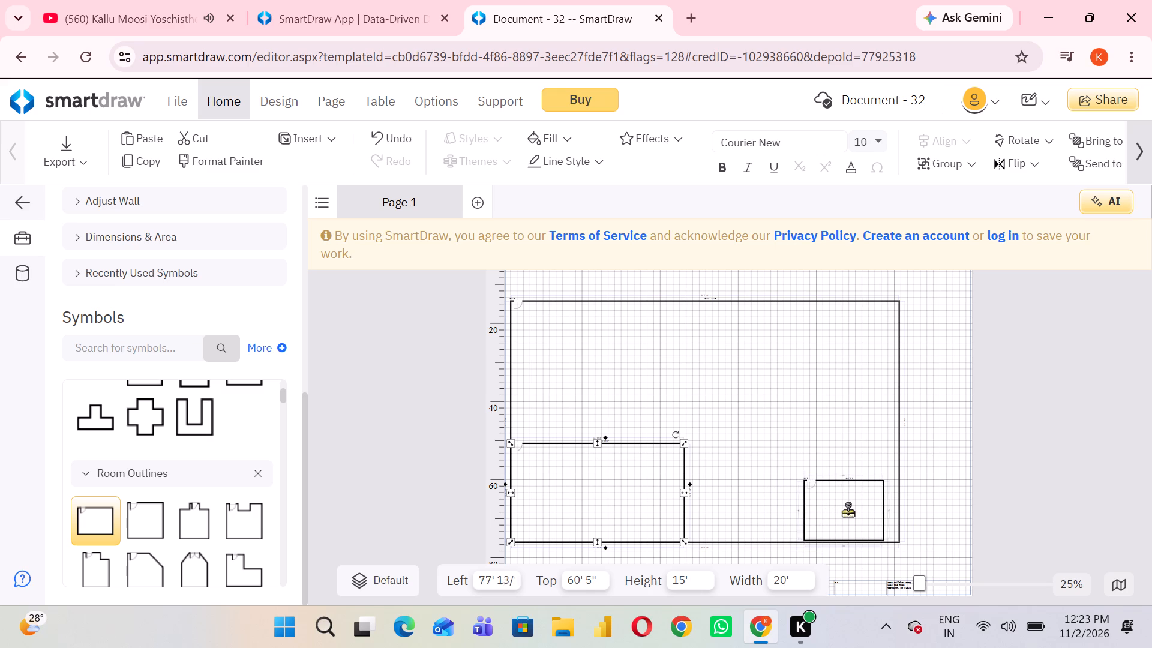
{"action": "left_click_drag", "start_coordinate": [848, 511], "coordinate": [857, 511]}
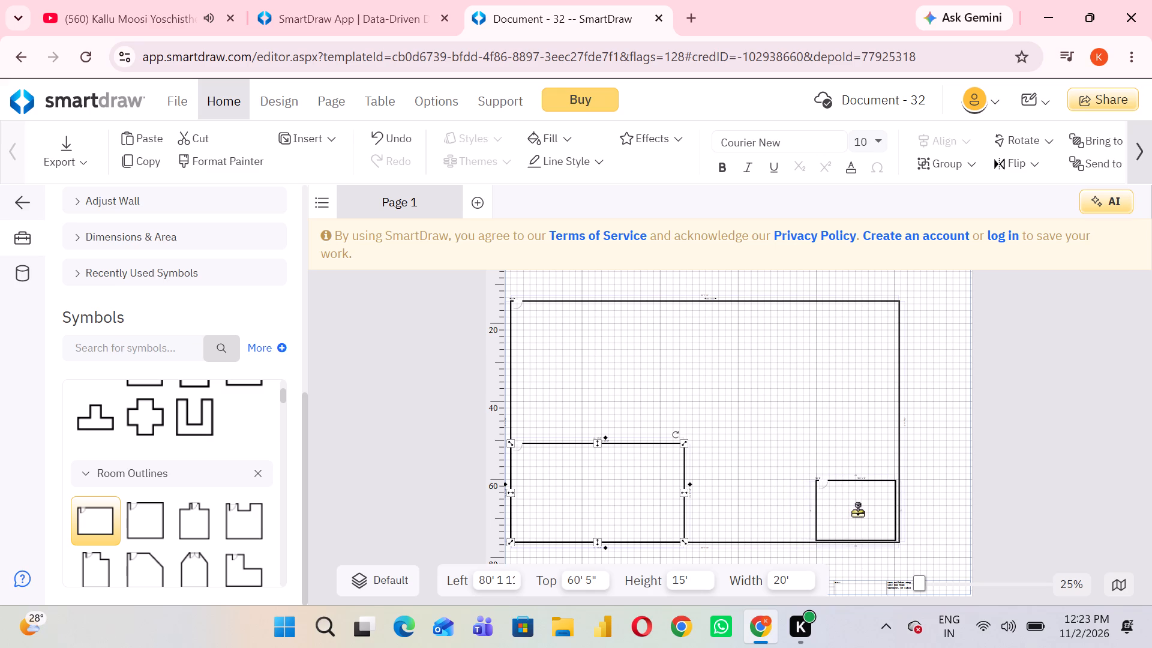
{"action": "left_click_drag", "start_coordinate": [857, 511], "coordinate": [860, 513]}
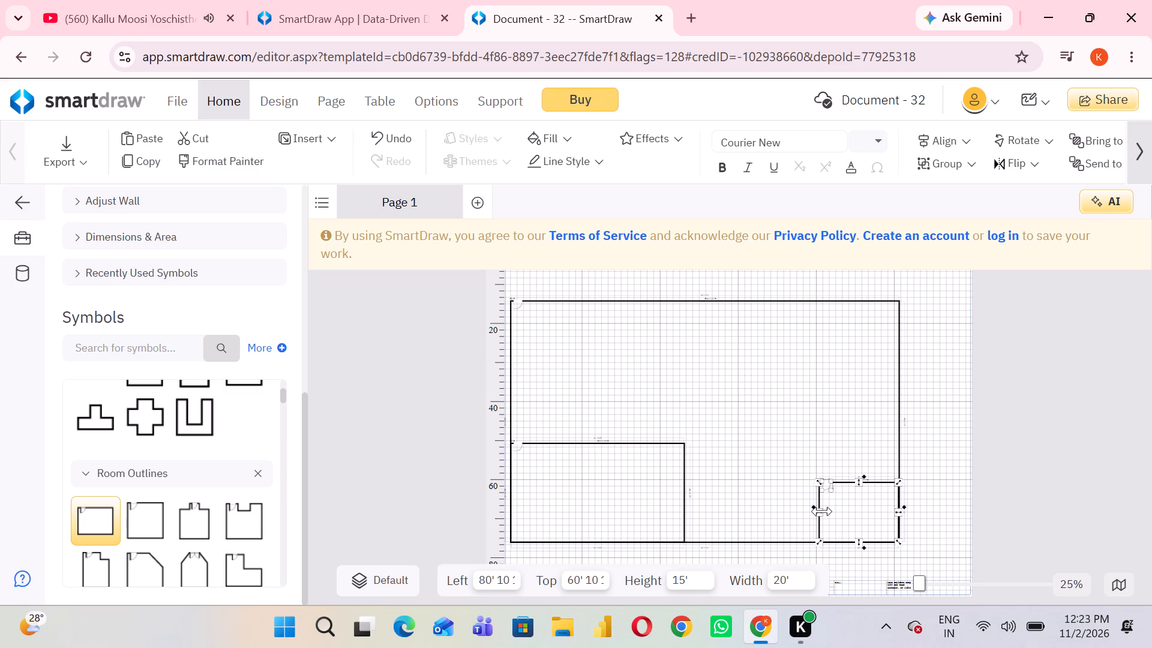
{"action": "left_click_drag", "start_coordinate": [822, 511], "coordinate": [745, 516]}
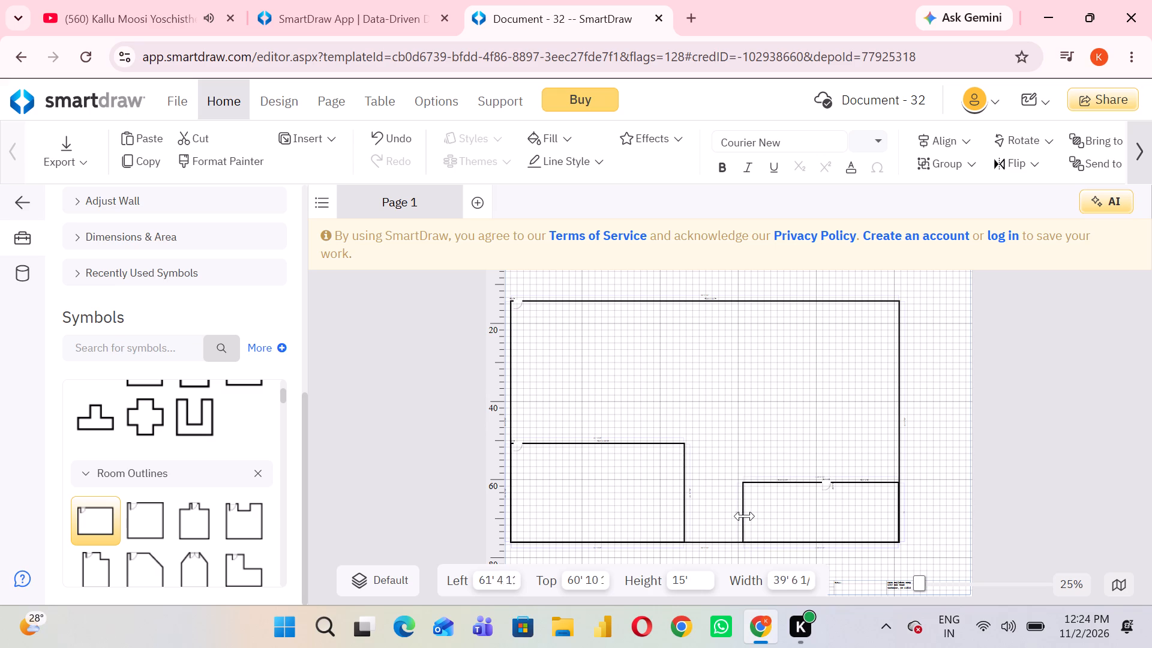
{"action": "left_click_drag", "start_coordinate": [745, 516], "coordinate": [726, 519]}
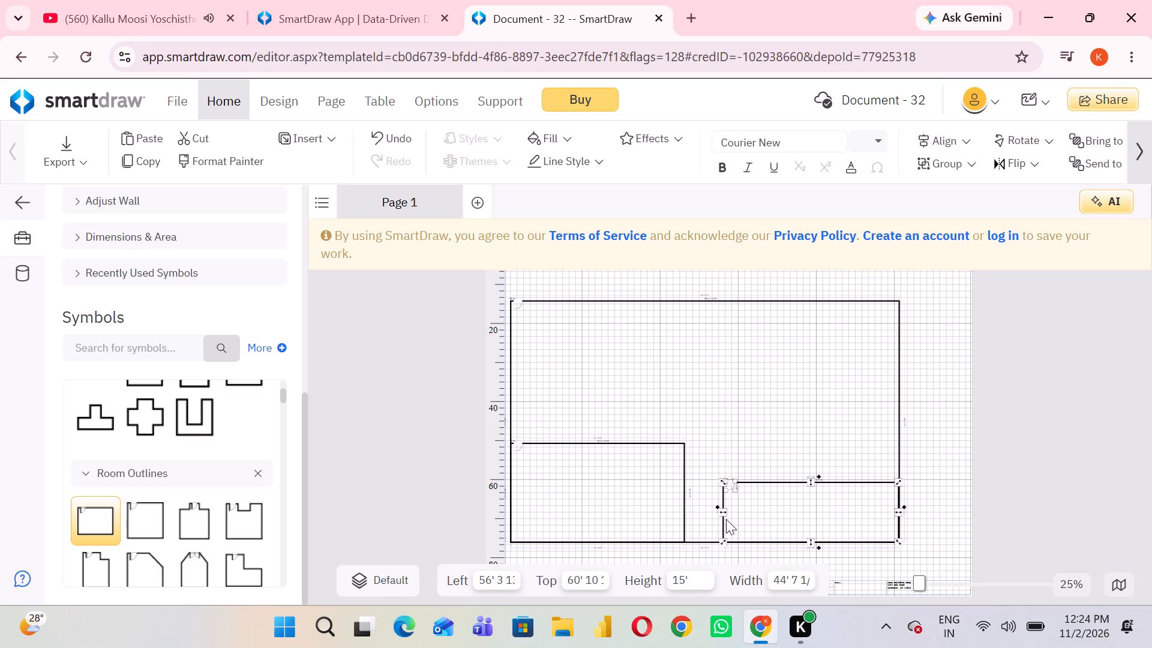
{"action": "left_click", "coordinate": [807, 482]}
{"action": "left_click_drag", "start_coordinate": [810, 482], "coordinate": [799, 439]}
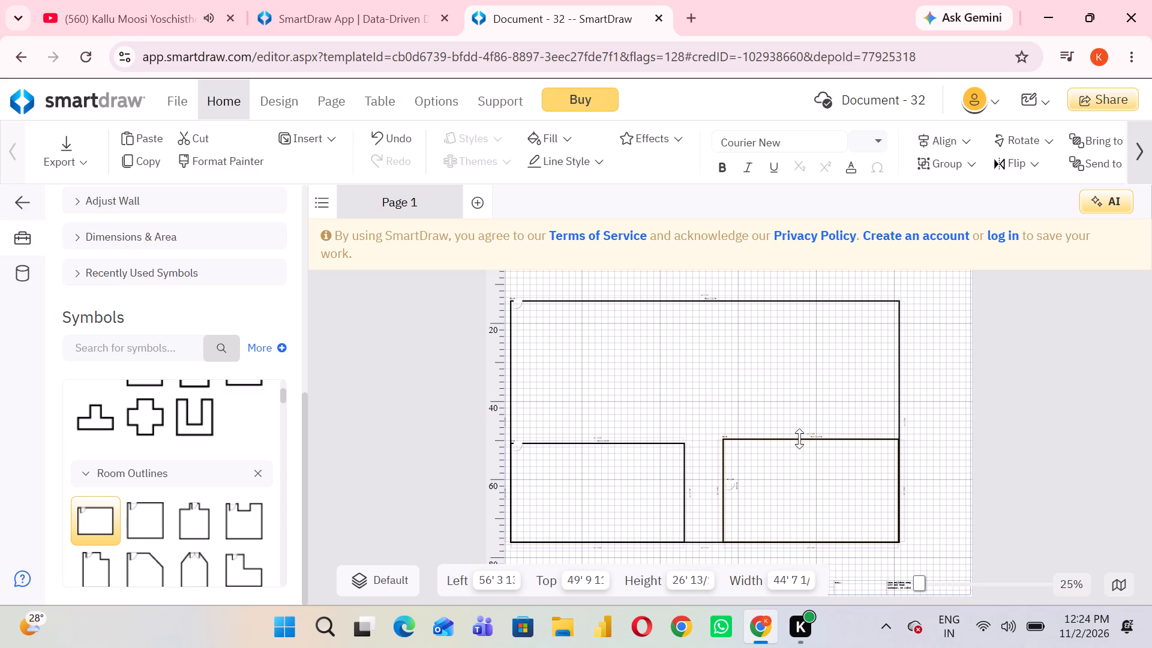
{"action": "left_click_drag", "start_coordinate": [799, 439], "coordinate": [797, 435]}
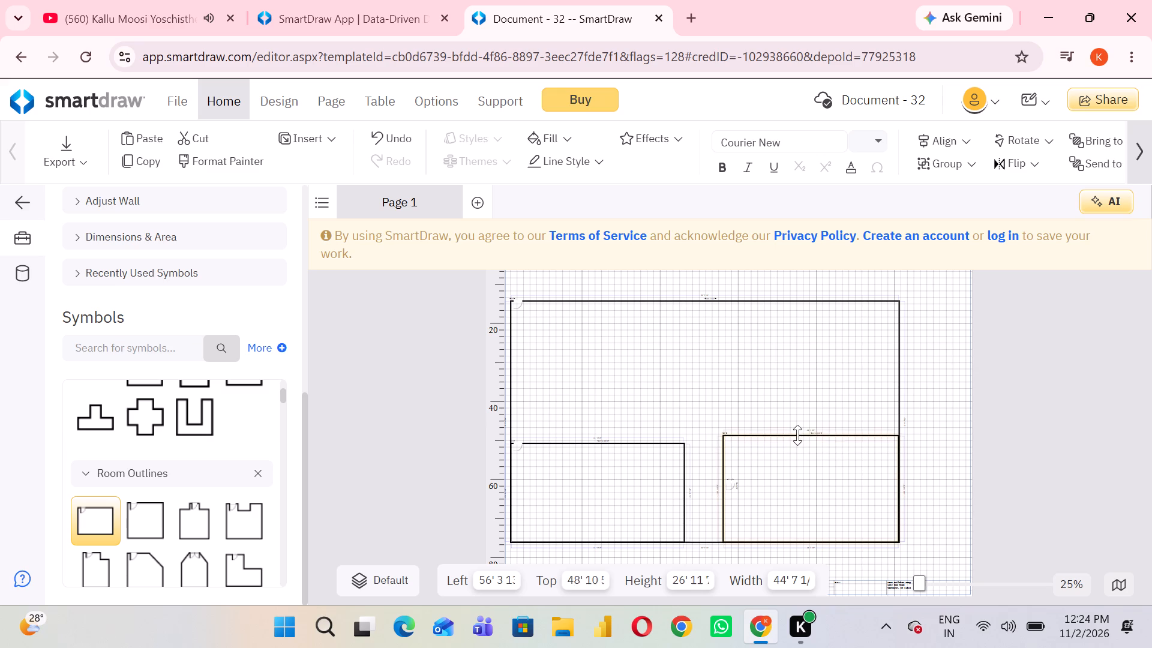
{"action": "left_click_drag", "start_coordinate": [797, 435], "coordinate": [797, 445]}
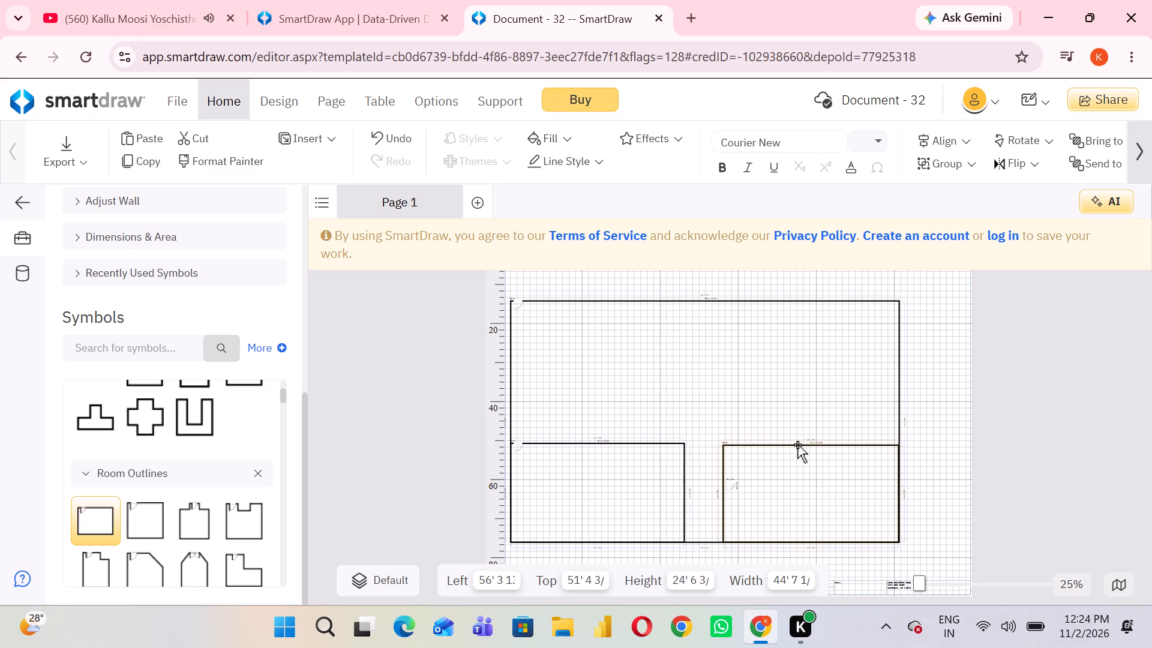
{"action": "left_click", "coordinate": [752, 400]}
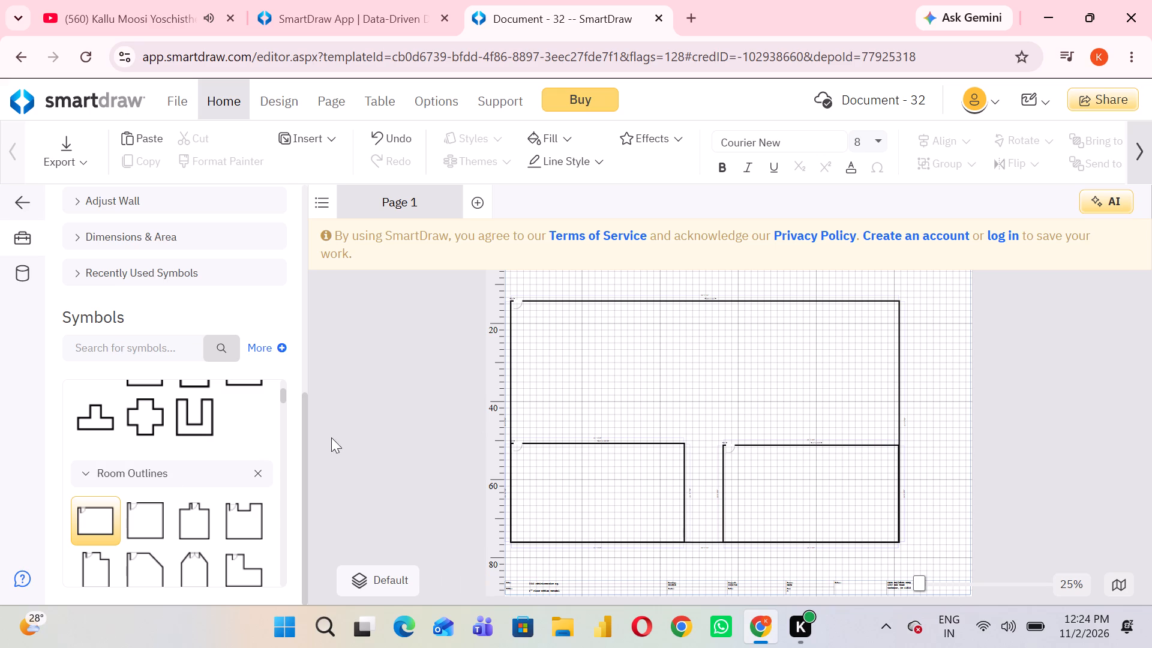
Add a 20' by 15' Rectangular Room in the upper part of the outer room and rotate it about 90°.
{"action": "left_click_drag", "start_coordinate": [113, 517], "coordinate": [759, 367]}
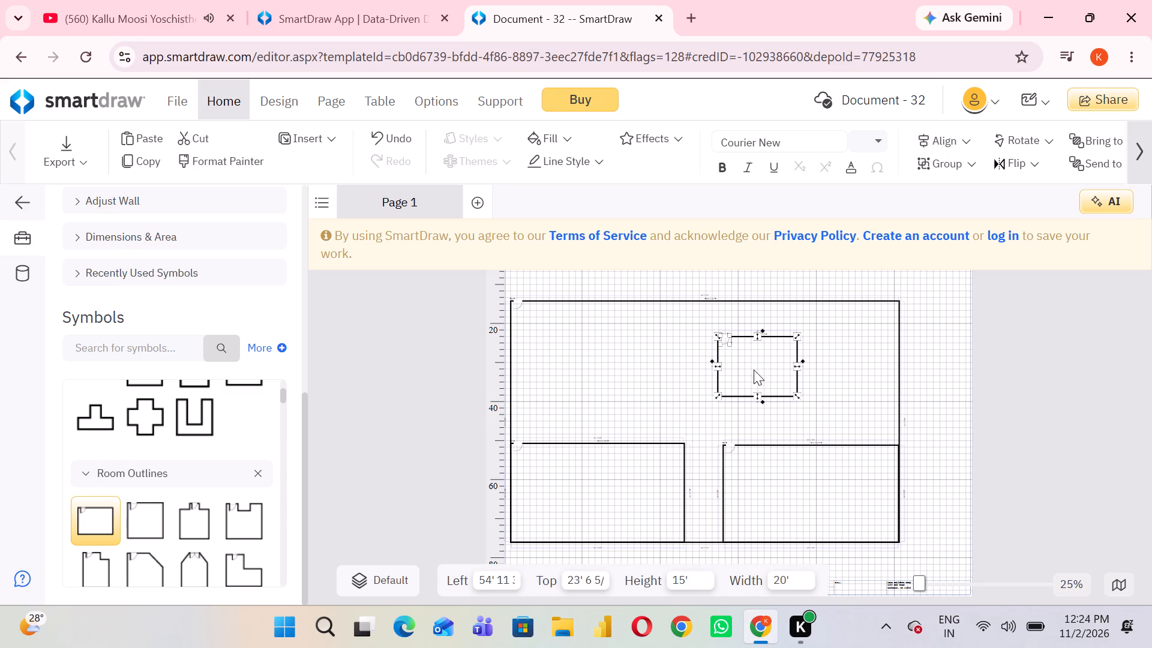
{"action": "left_click", "coordinate": [754, 370]}
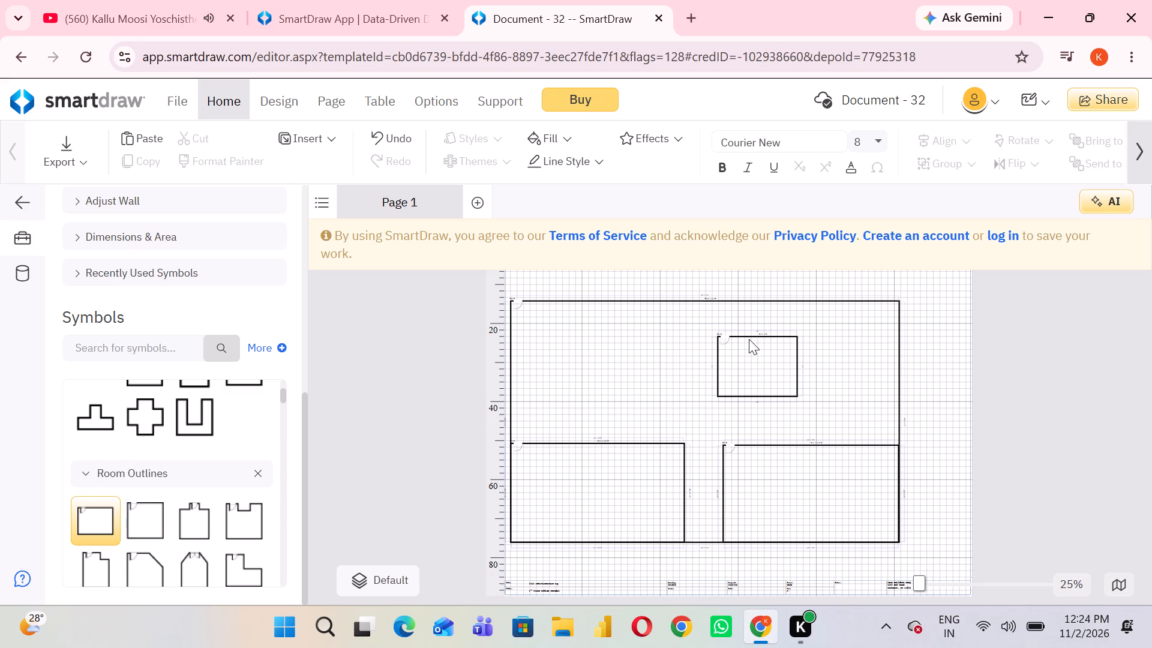
{"action": "left_click", "coordinate": [746, 337]}
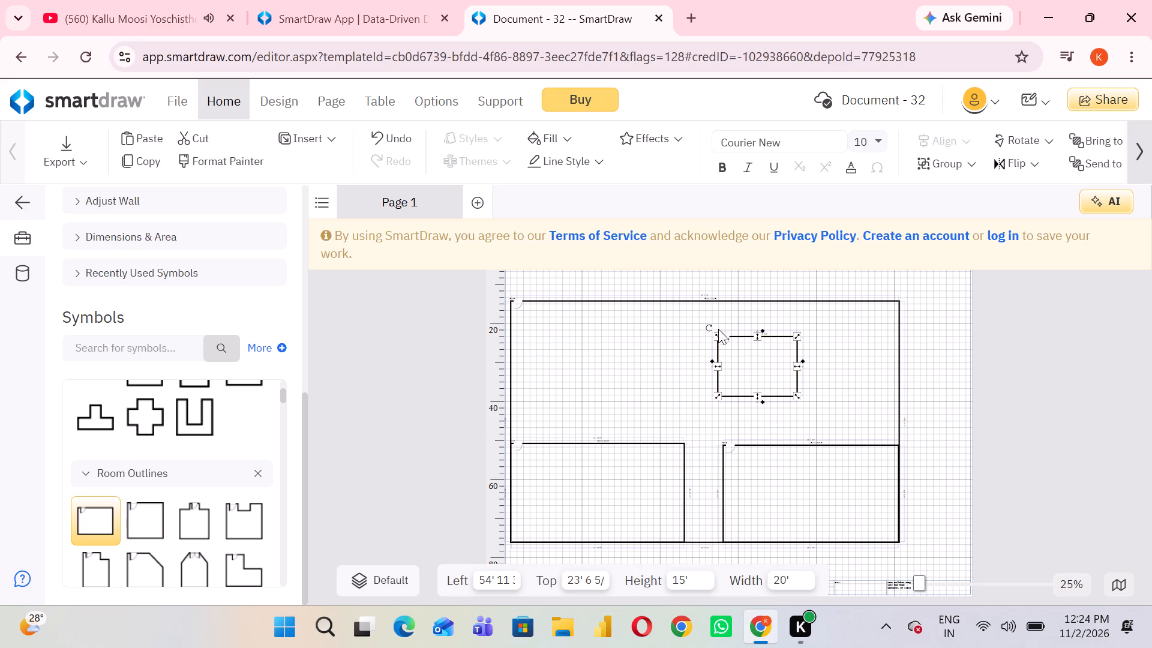
{"action": "left_click_drag", "start_coordinate": [713, 326], "coordinate": [689, 372]}
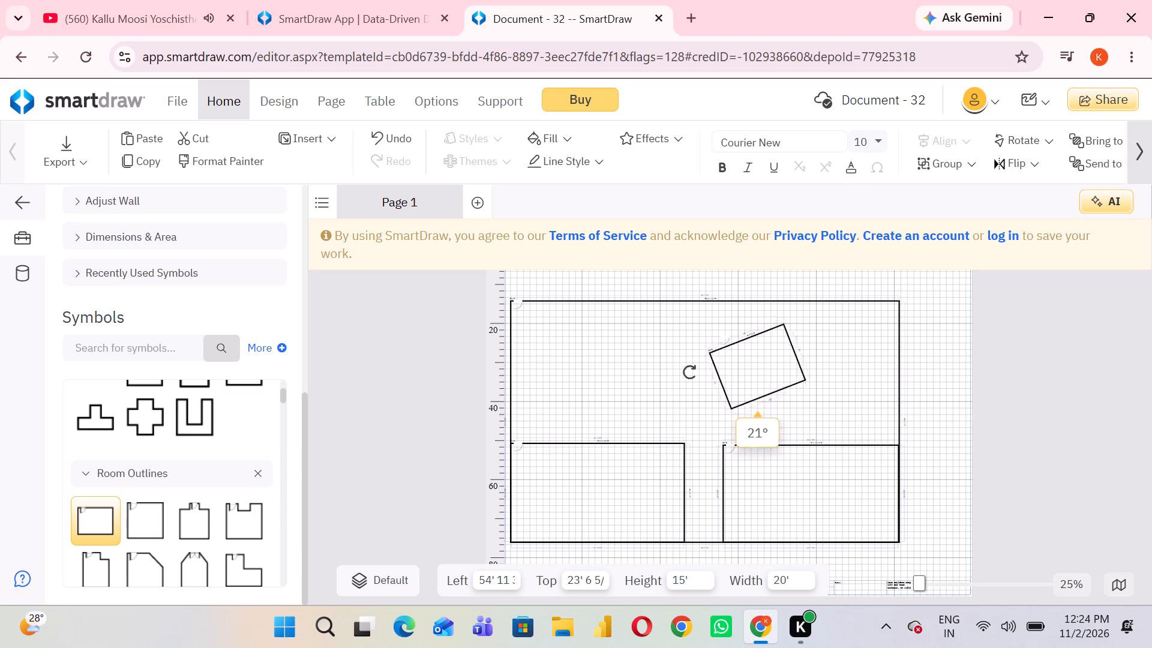
{"action": "left_click_drag", "start_coordinate": [689, 372], "coordinate": [724, 400]}
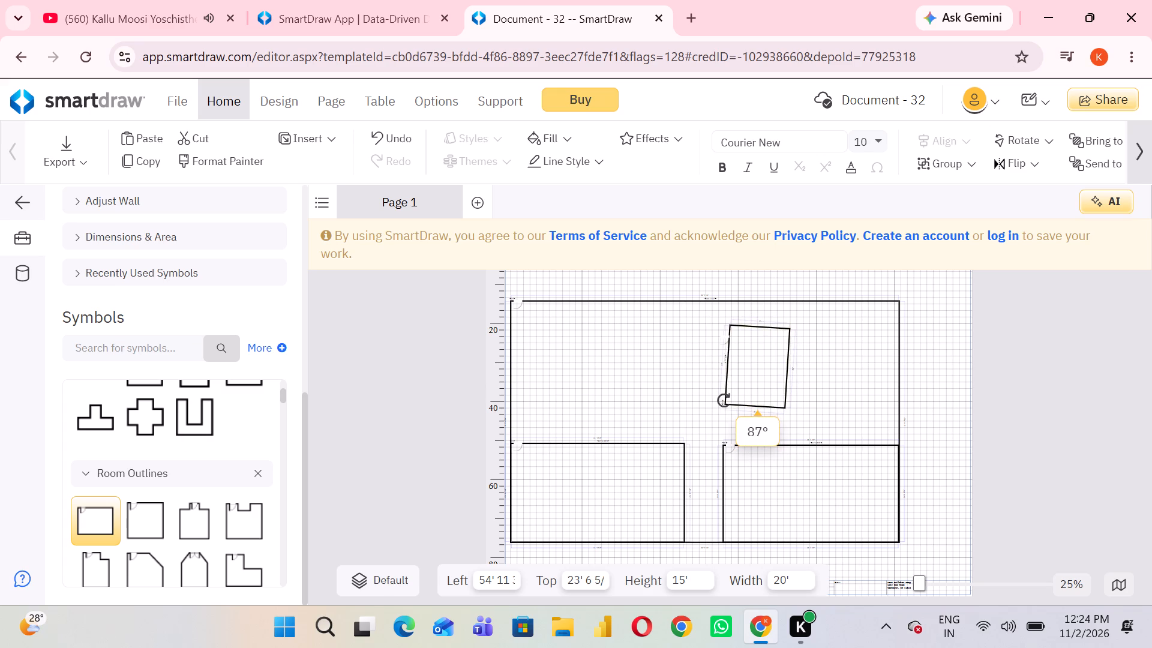
{"action": "left_click_drag", "start_coordinate": [724, 400], "coordinate": [729, 400]}
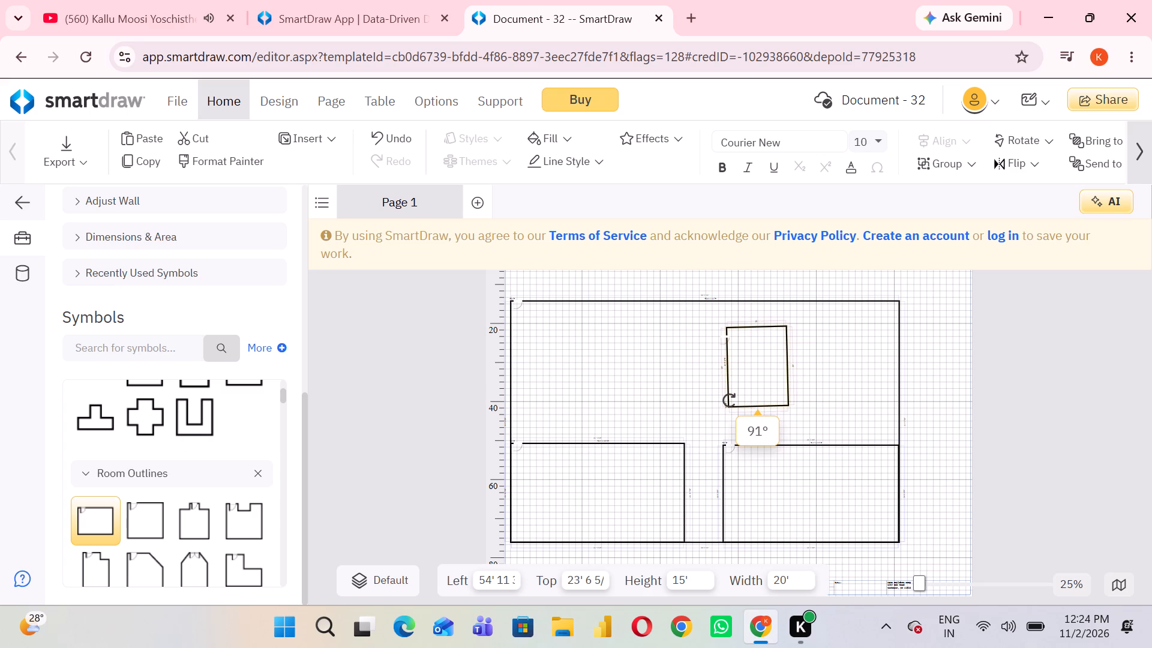
{"action": "left_click_drag", "start_coordinate": [729, 400], "coordinate": [727, 400]}
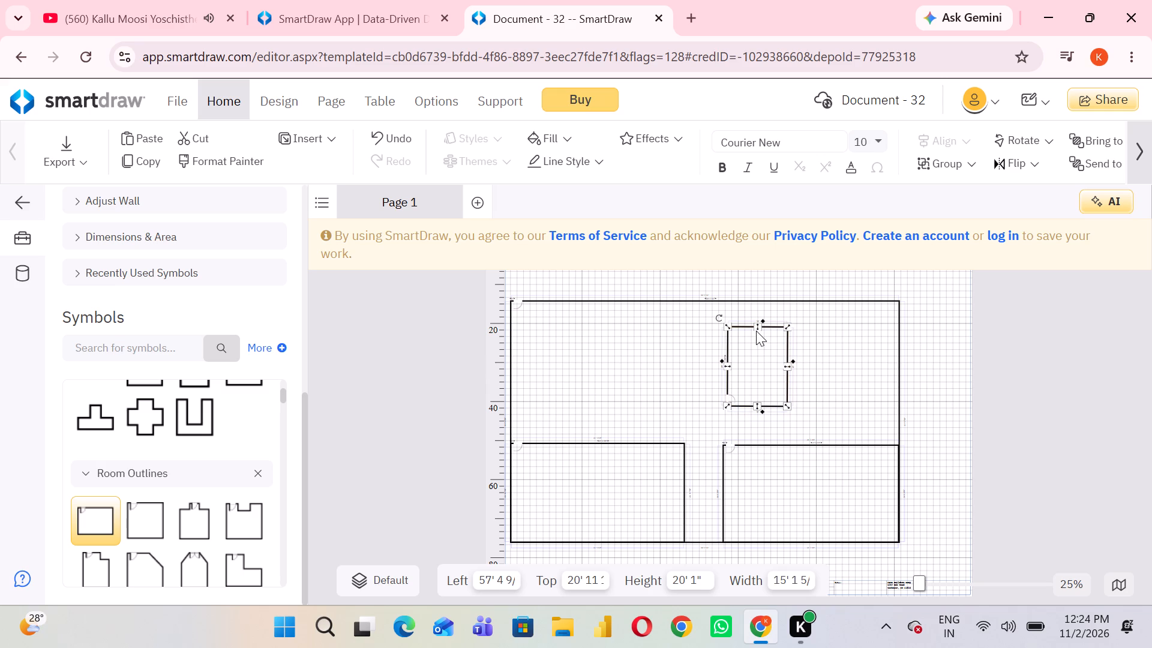
Move the rotated room into the outer room's upper-right corner, flush with its upper and right walls.
{"action": "left_click", "coordinate": [786, 381]}
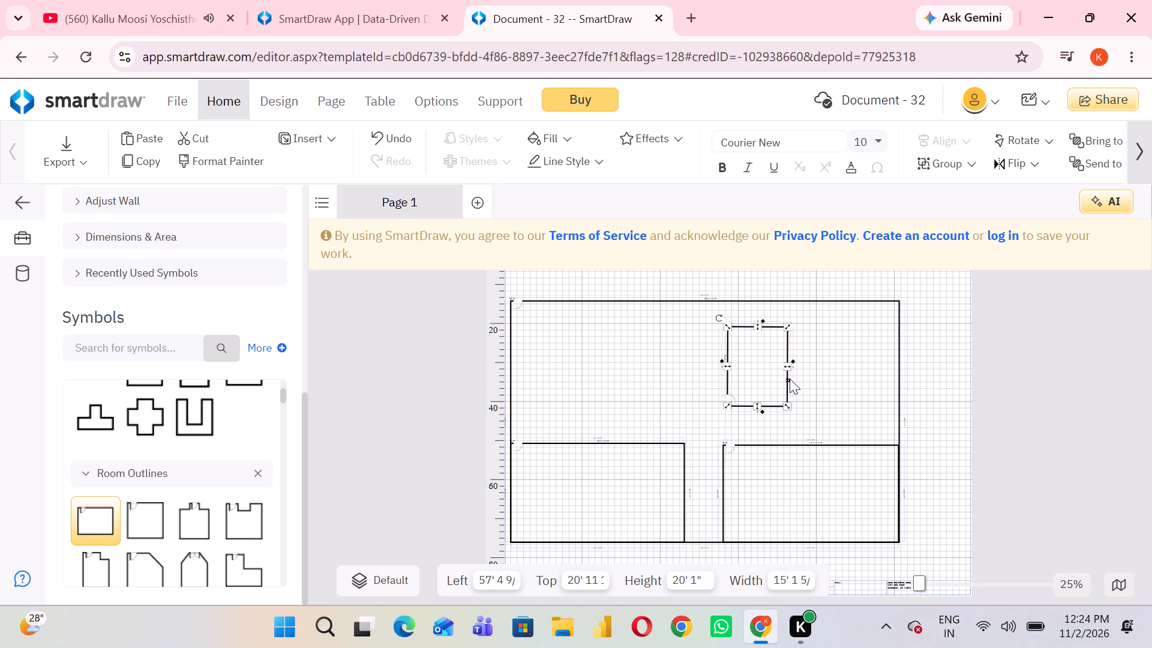
{"action": "left_click", "coordinate": [787, 379]}
{"action": "left_click", "coordinate": [784, 377]}
{"action": "left_click_drag", "start_coordinate": [786, 377], "coordinate": [782, 383]}
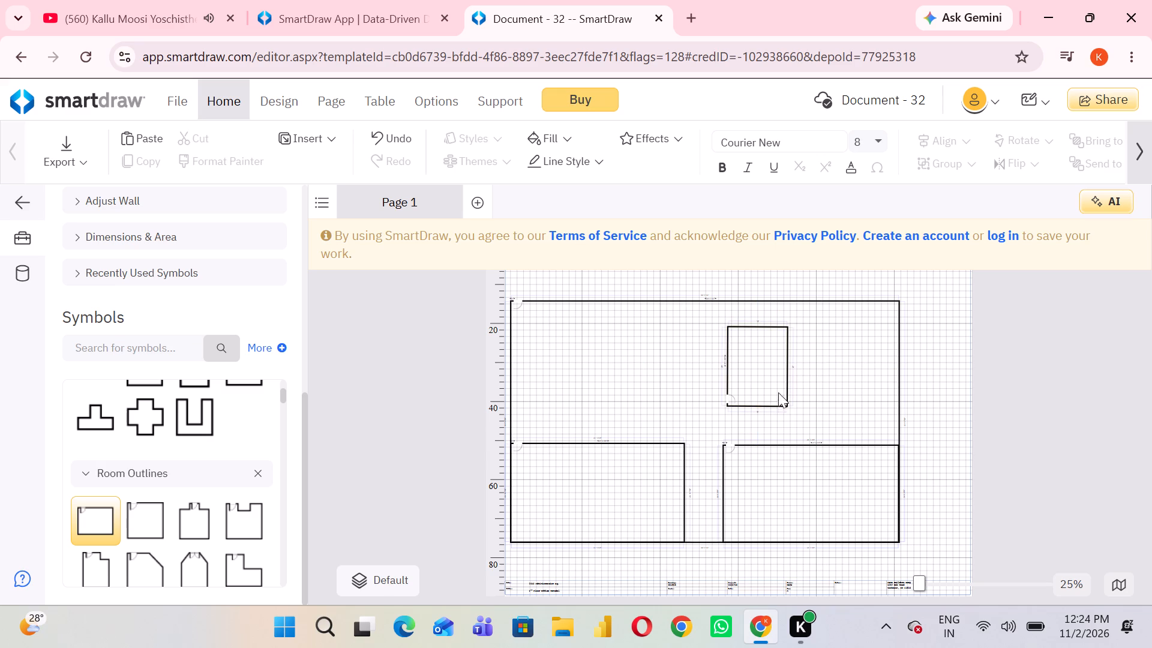
{"action": "left_click_drag", "start_coordinate": [774, 407], "coordinate": [878, 377]}
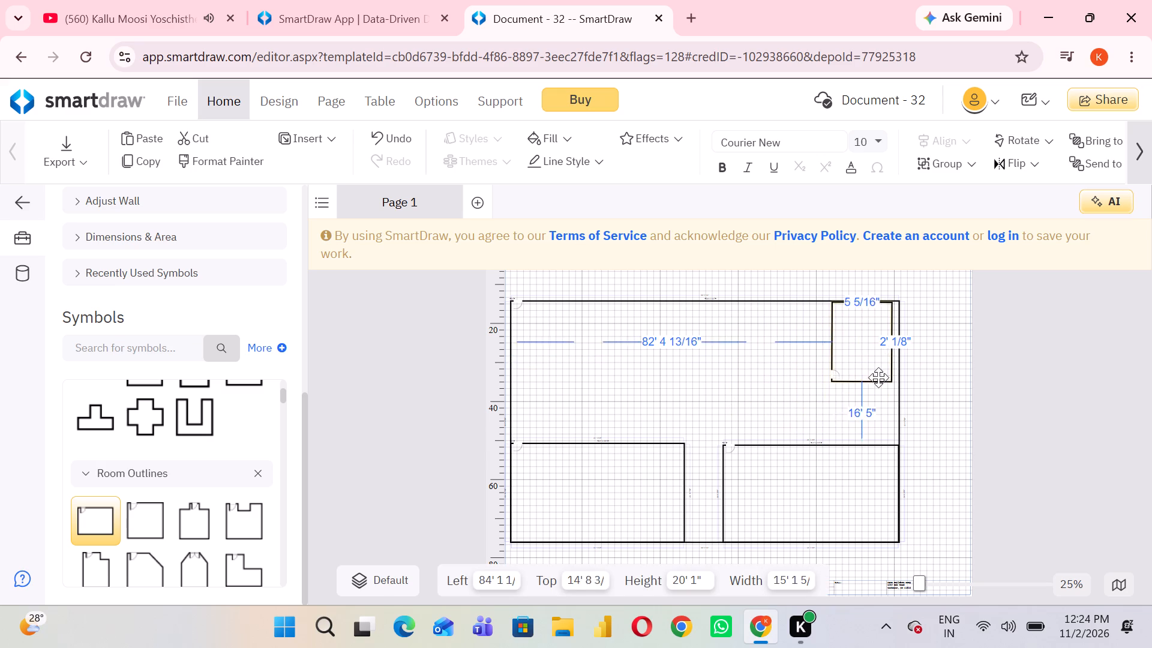
{"action": "left_click_drag", "start_coordinate": [878, 377], "coordinate": [898, 377]}
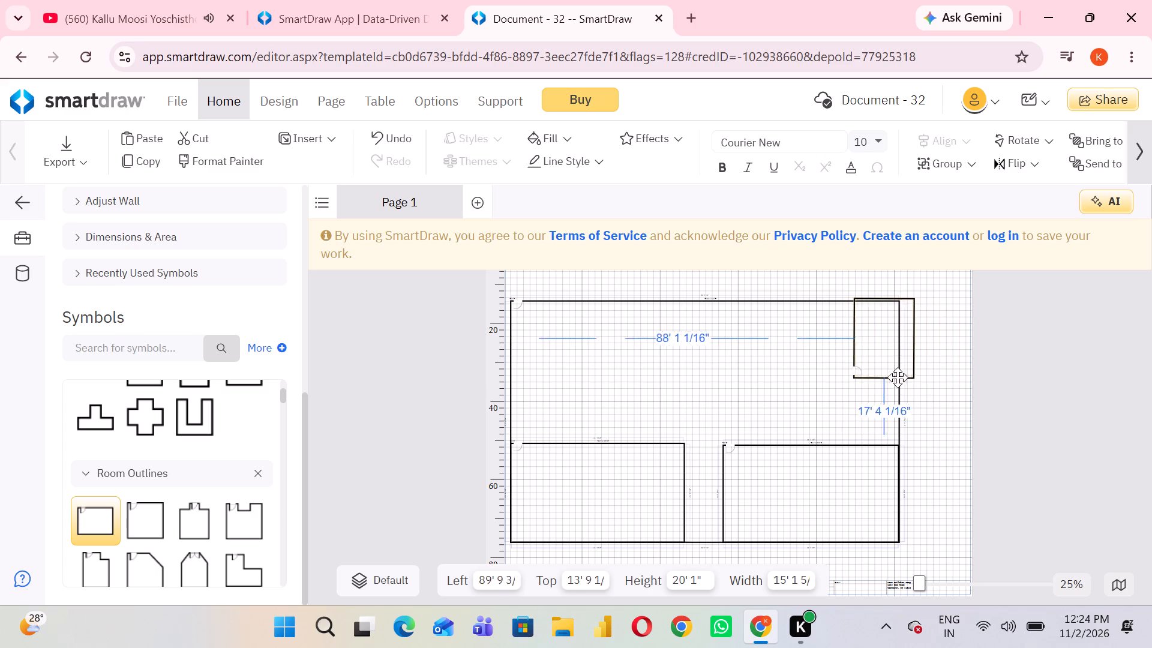
{"action": "left_click_drag", "start_coordinate": [898, 377], "coordinate": [887, 380]}
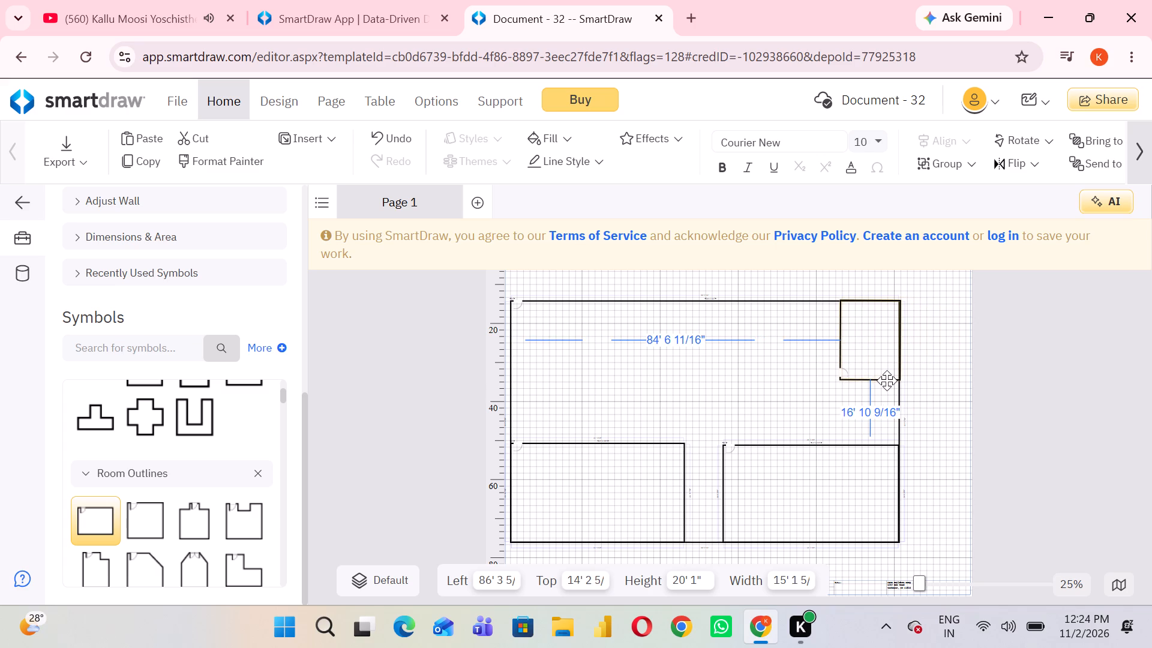
{"action": "left_click_drag", "start_coordinate": [887, 380], "coordinate": [885, 382]}
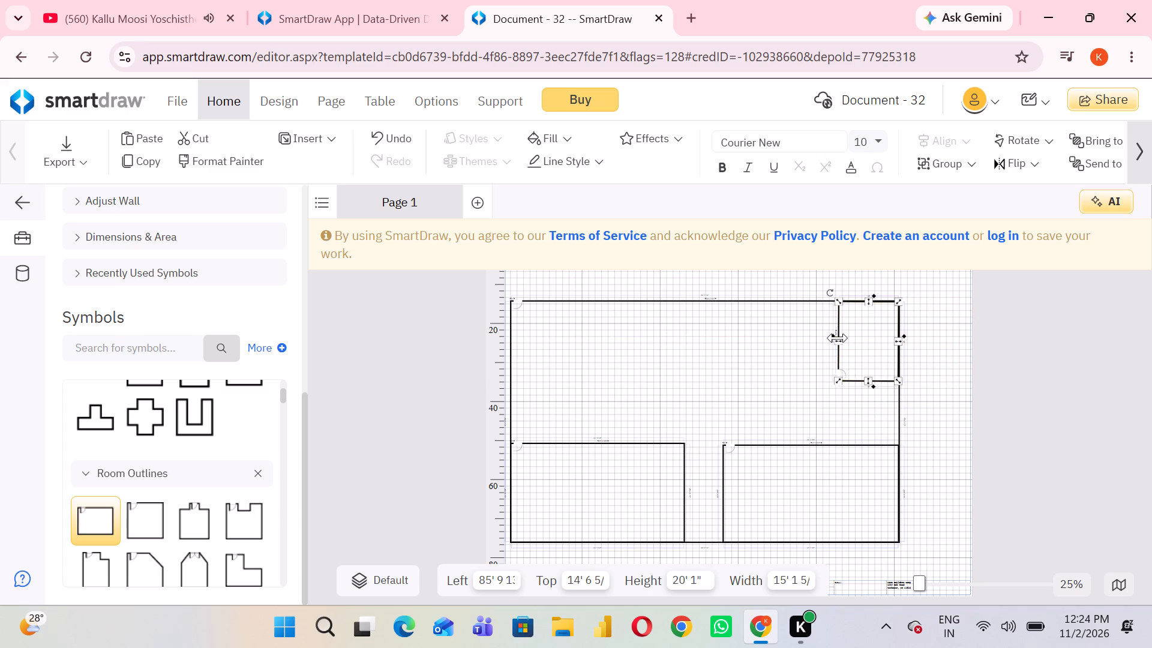
Enlarge the upper-right room to about 33' 8" wide by 29' 11" high, keeping it against the corner walls.
{"action": "left_click_drag", "start_coordinate": [838, 338], "coordinate": [761, 364]}
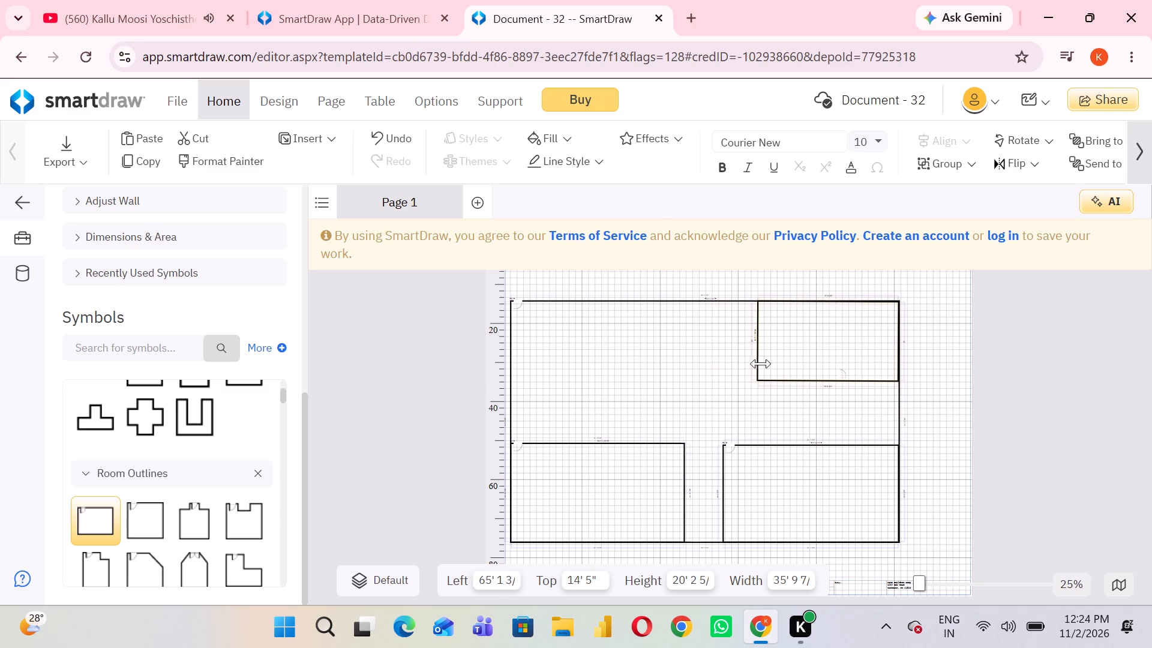
{"action": "left_click_drag", "start_coordinate": [761, 364], "coordinate": [787, 364]}
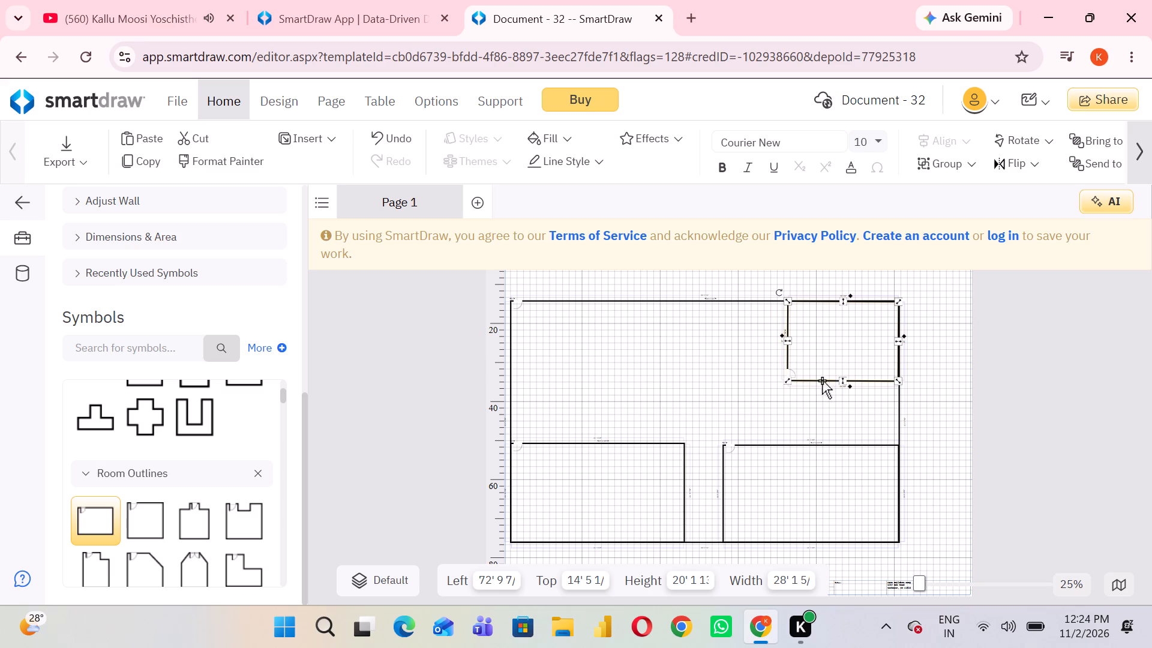
{"action": "left_click_drag", "start_coordinate": [842, 380], "coordinate": [857, 394]}
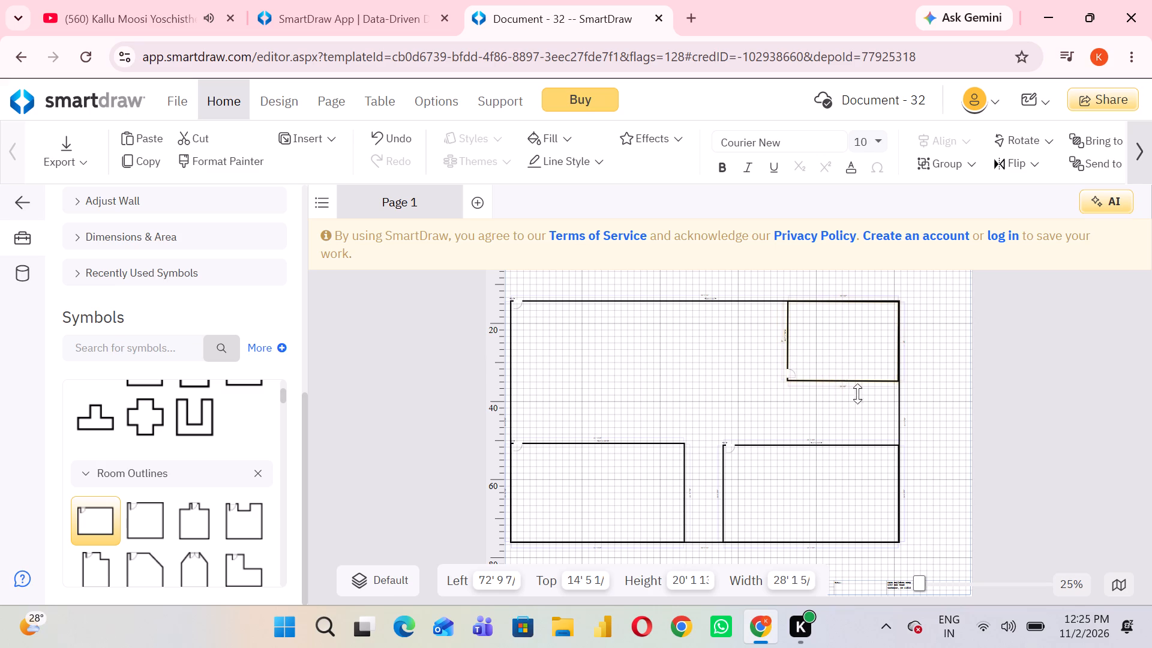
{"action": "left_click_drag", "start_coordinate": [857, 394], "coordinate": [929, 420]}
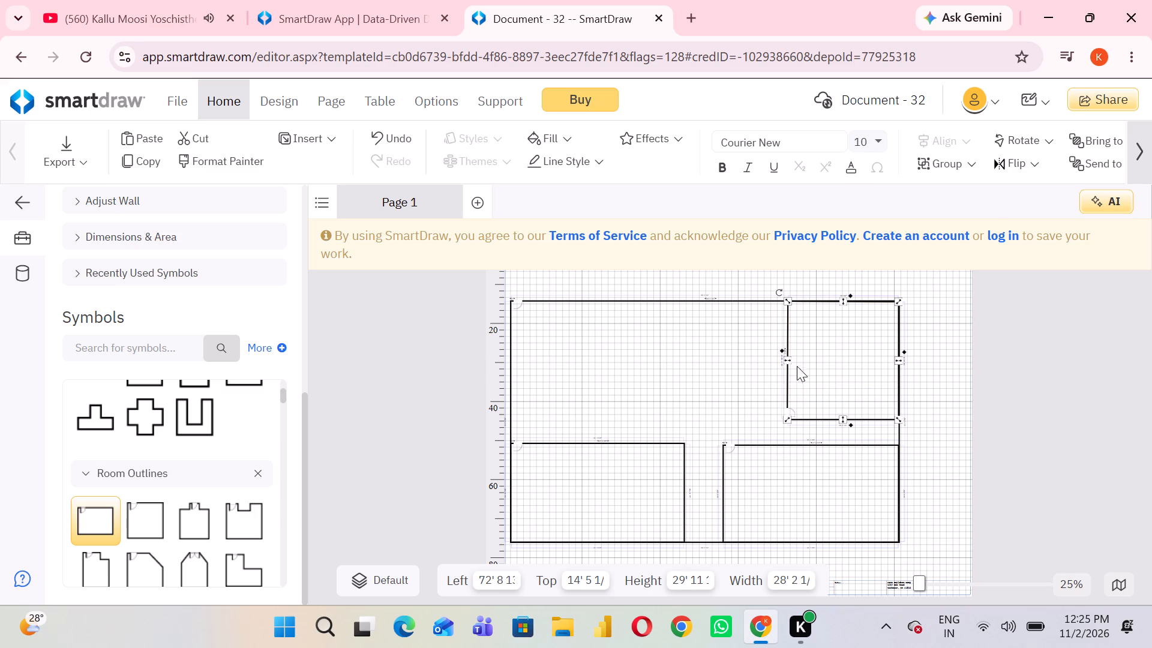
{"action": "left_click_drag", "start_coordinate": [788, 362], "coordinate": [766, 366]}
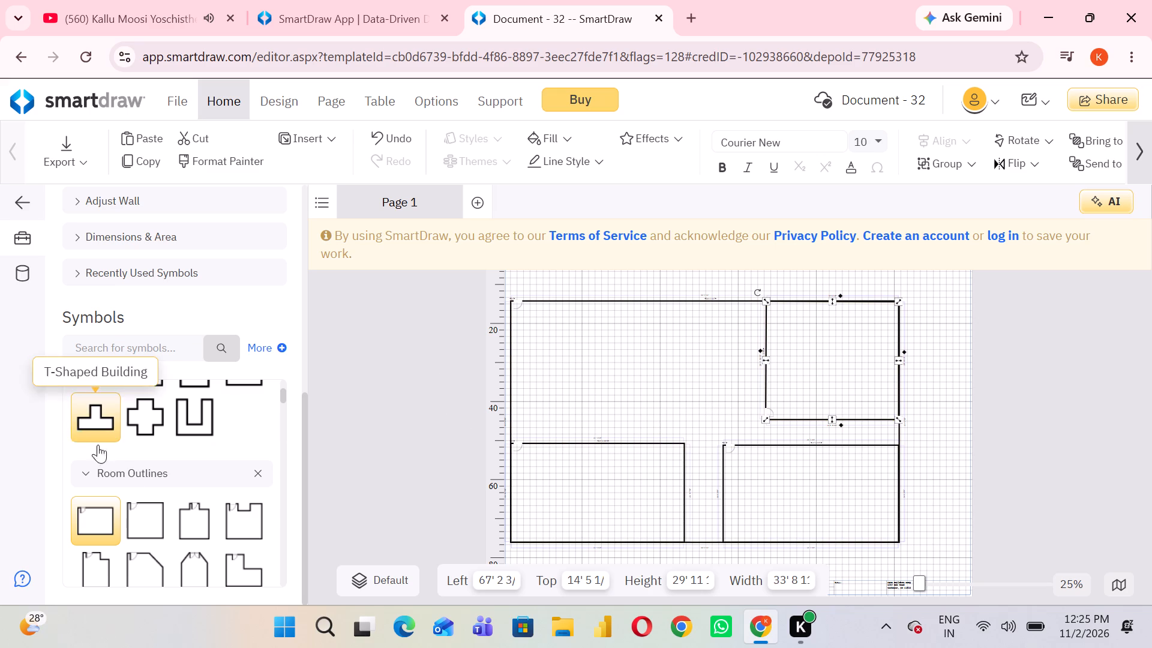
Remove the Room Outlines group from the symbol library.
{"action": "left_click", "coordinate": [259, 470]}
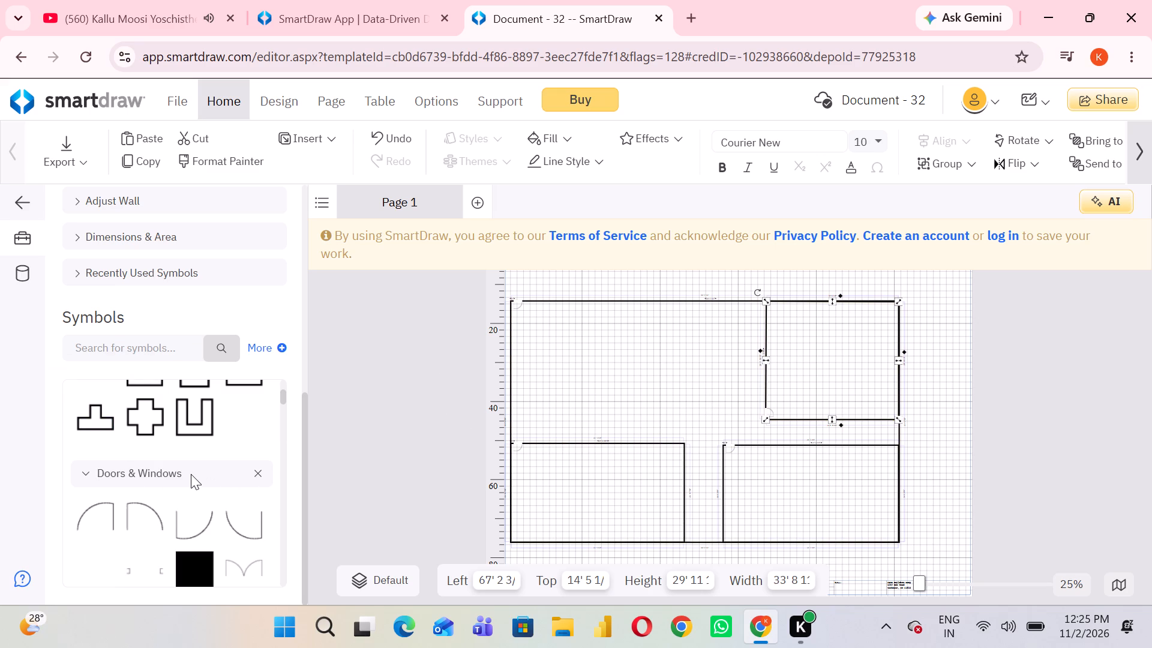
{"action": "left_click", "coordinate": [191, 474]}
Search the symbol library for bed.
{"action": "left_click", "coordinate": [184, 350]}
{"action": "type", "text": "beb"}
{"action": "key", "text": "BackSpace"}
{"action": "key", "text": "d"}
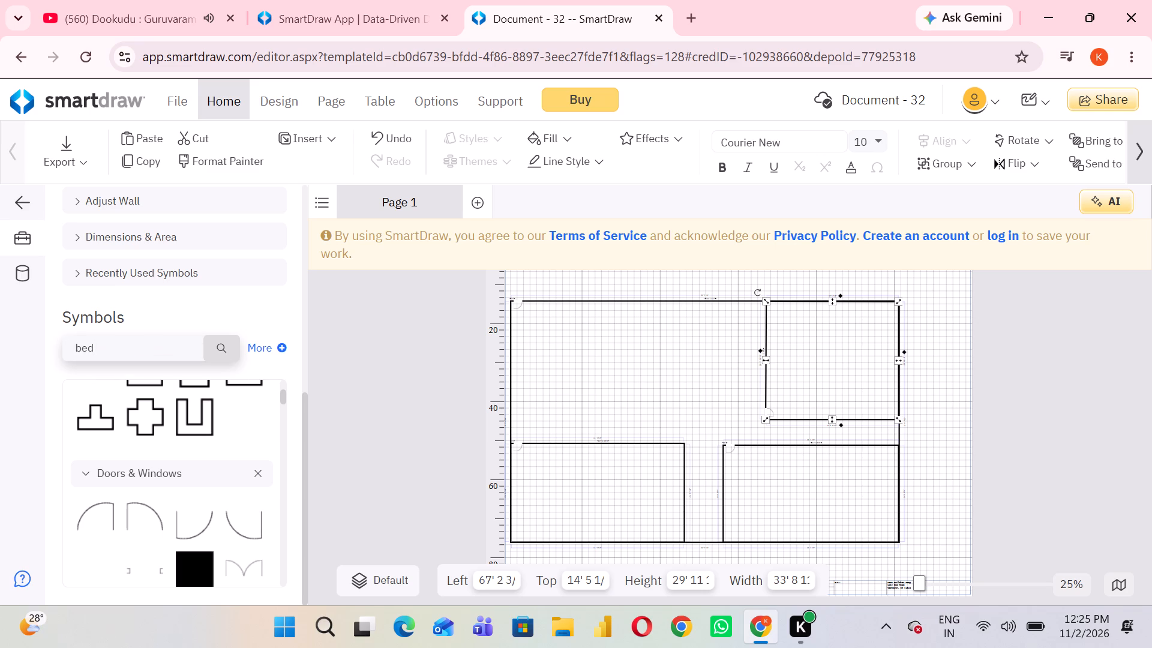
{"action": "key", "text": "Return"}
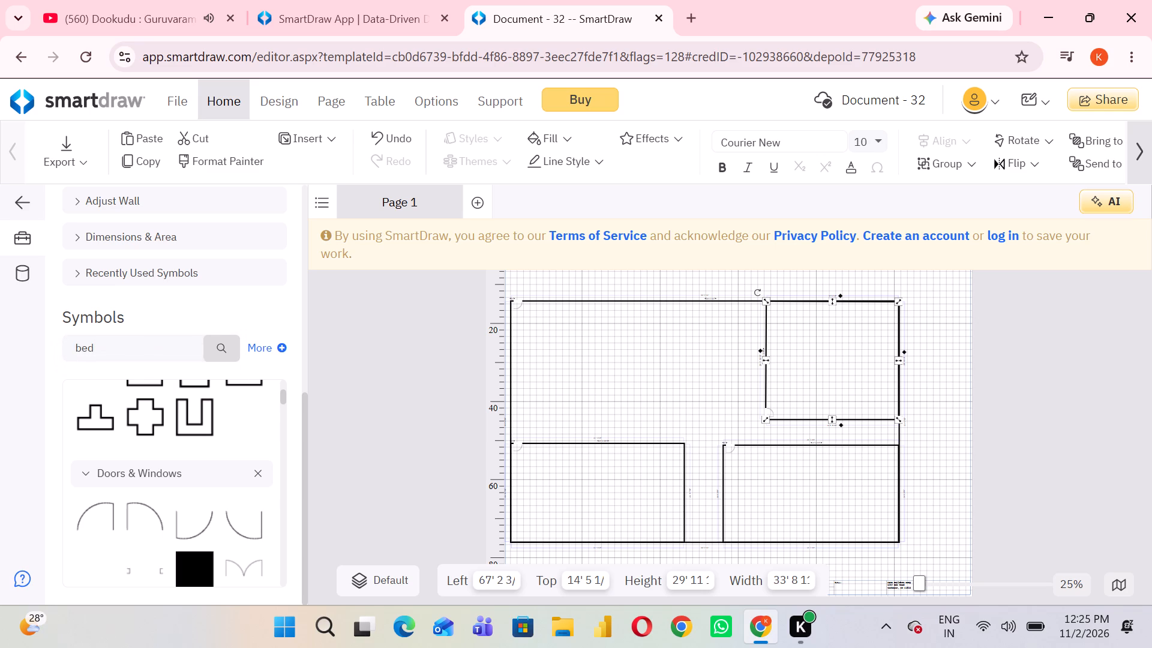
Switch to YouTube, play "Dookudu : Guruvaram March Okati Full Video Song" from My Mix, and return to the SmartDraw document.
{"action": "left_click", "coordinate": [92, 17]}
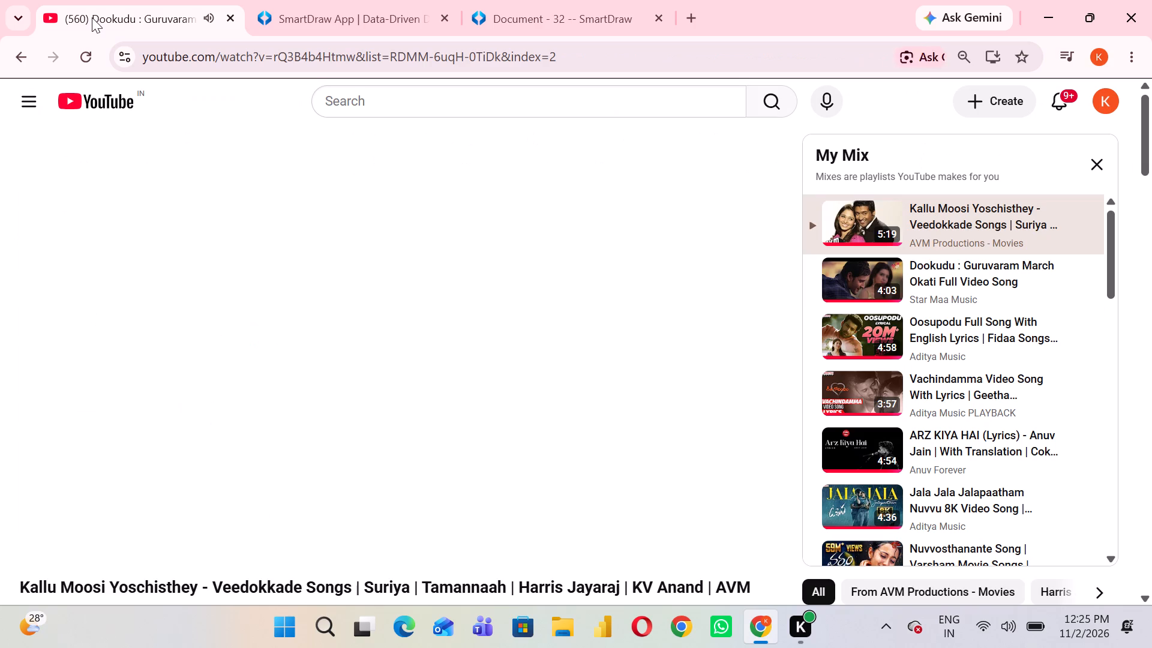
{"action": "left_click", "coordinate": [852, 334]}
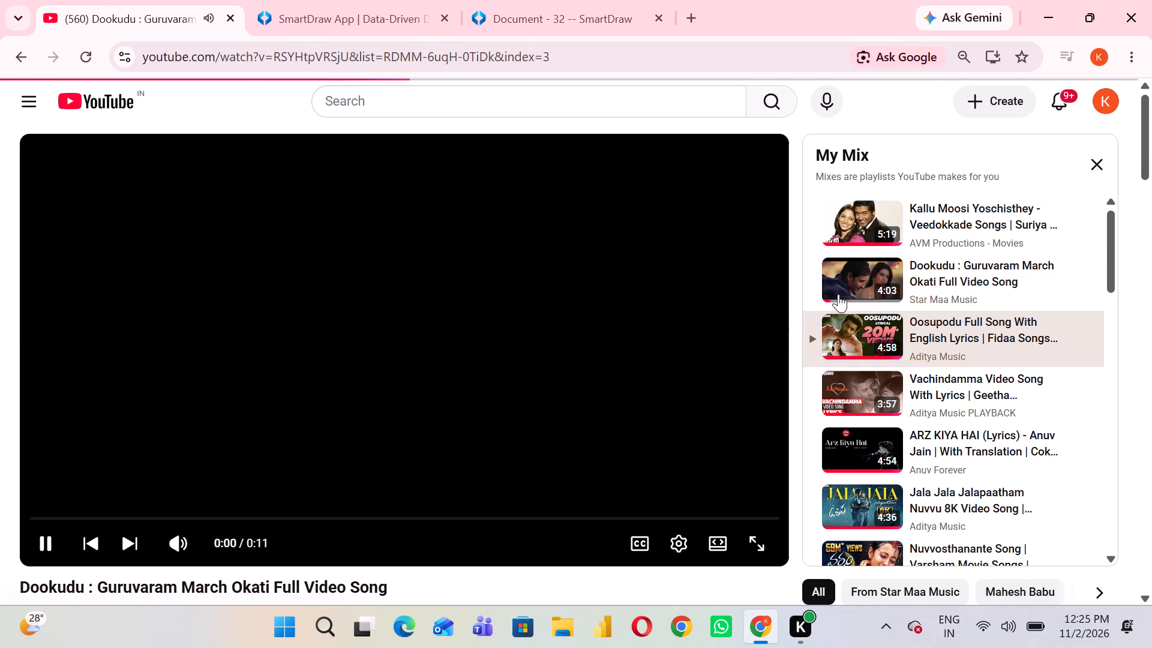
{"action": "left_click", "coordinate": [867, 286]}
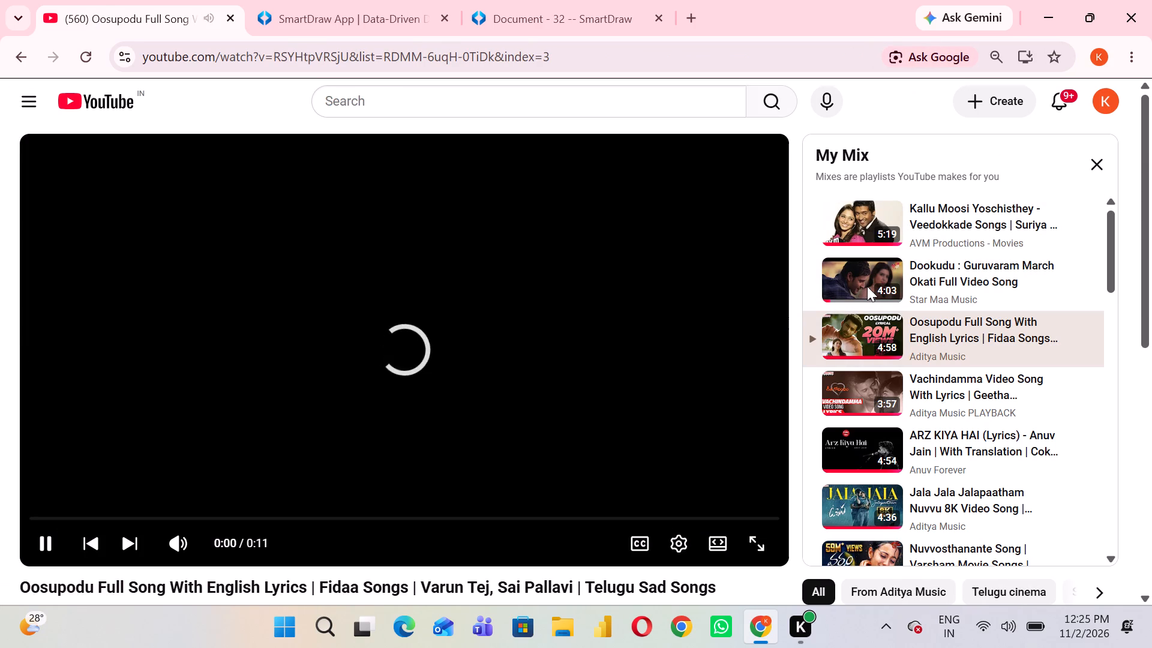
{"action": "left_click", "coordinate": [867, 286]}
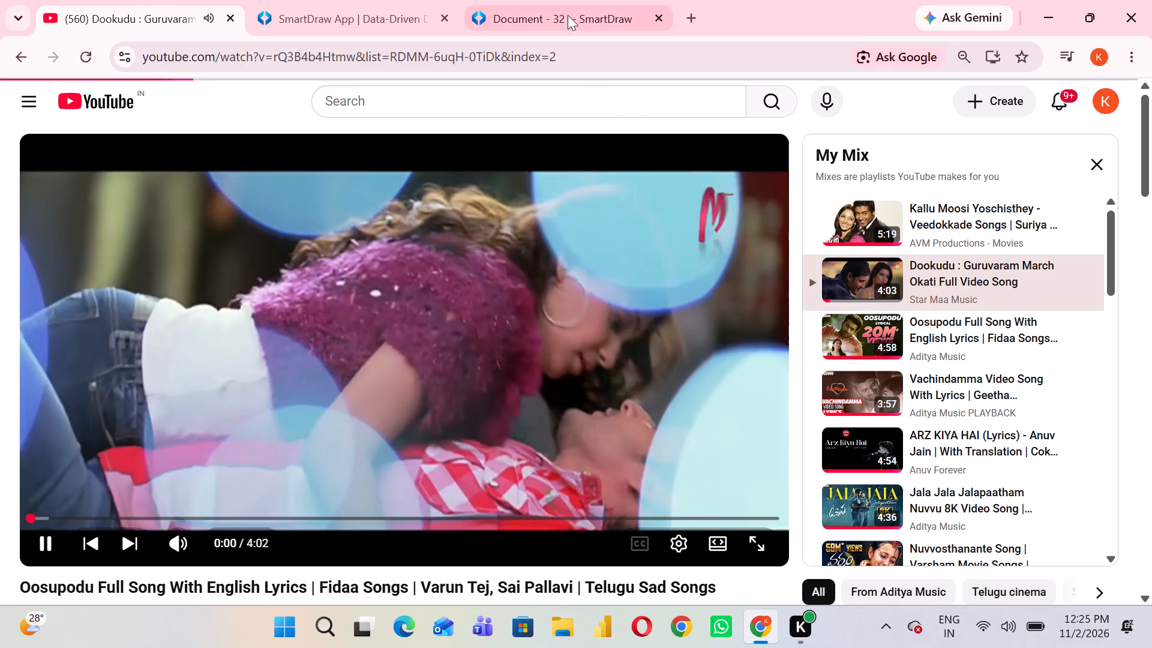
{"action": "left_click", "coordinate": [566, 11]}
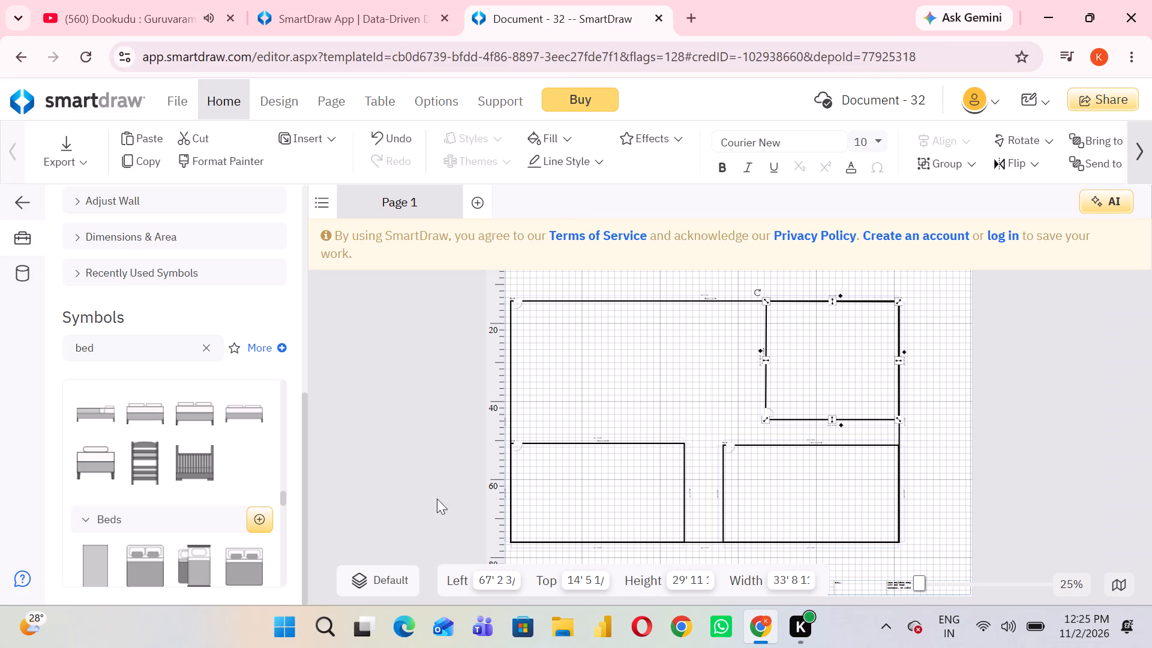
Place a California King Bed against the lower-left room's upper wall, enlarged to about 15' 5" wide by 16' 1" high.
{"action": "scroll", "coordinate": [134, 483], "scroll_direction": "down", "scroll_amount": 1}
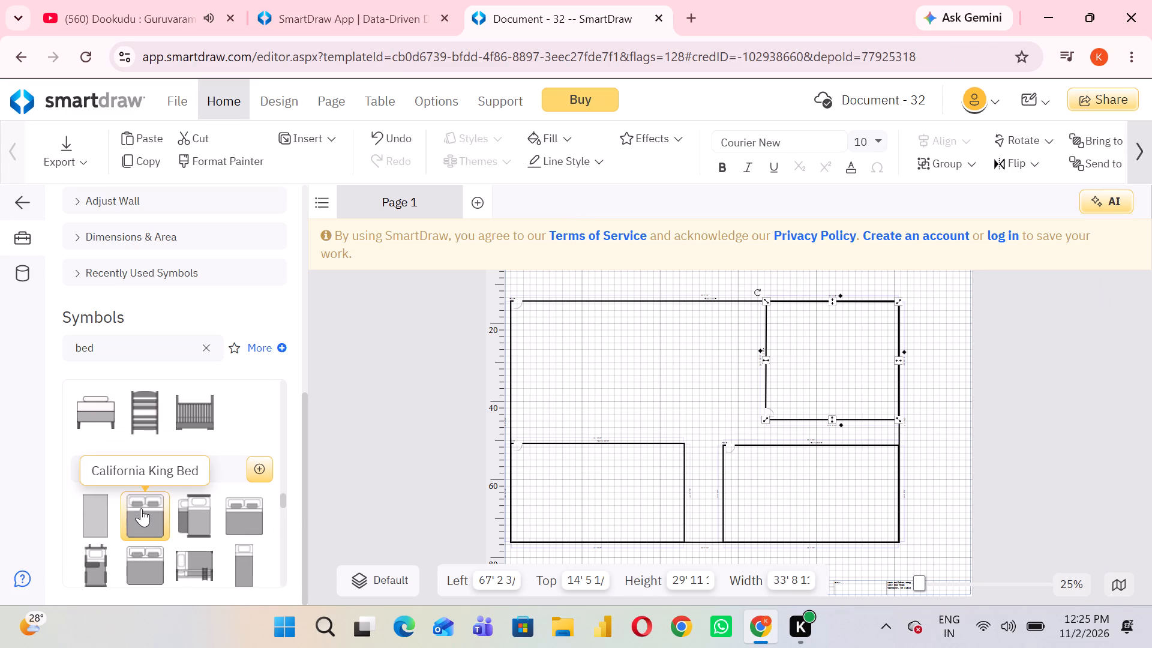
{"action": "left_click_drag", "start_coordinate": [141, 511], "coordinate": [613, 476]}
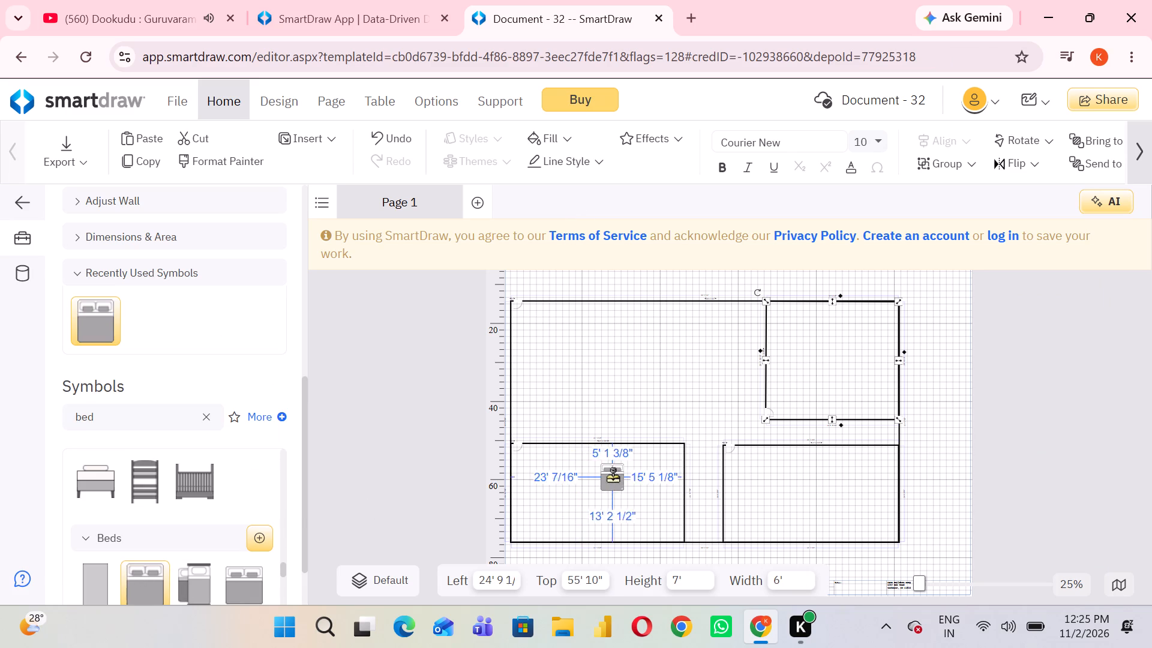
{"action": "left_click_drag", "start_coordinate": [602, 476], "coordinate": [564, 482]}
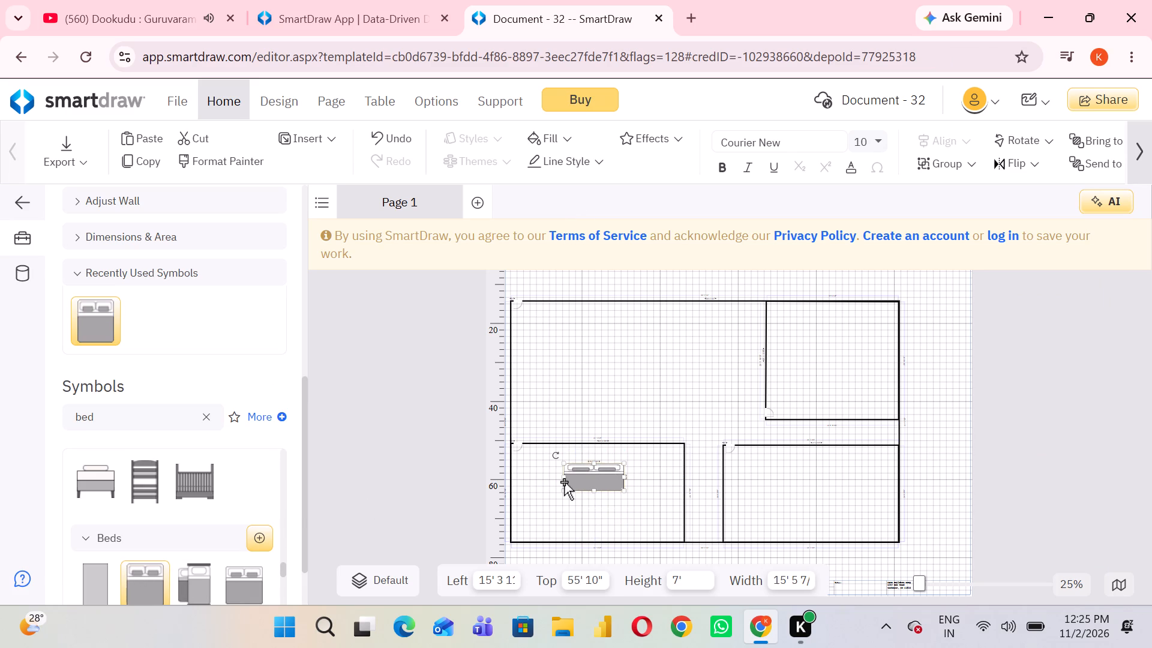
{"action": "left_click_drag", "start_coordinate": [593, 490], "coordinate": [594, 505]}
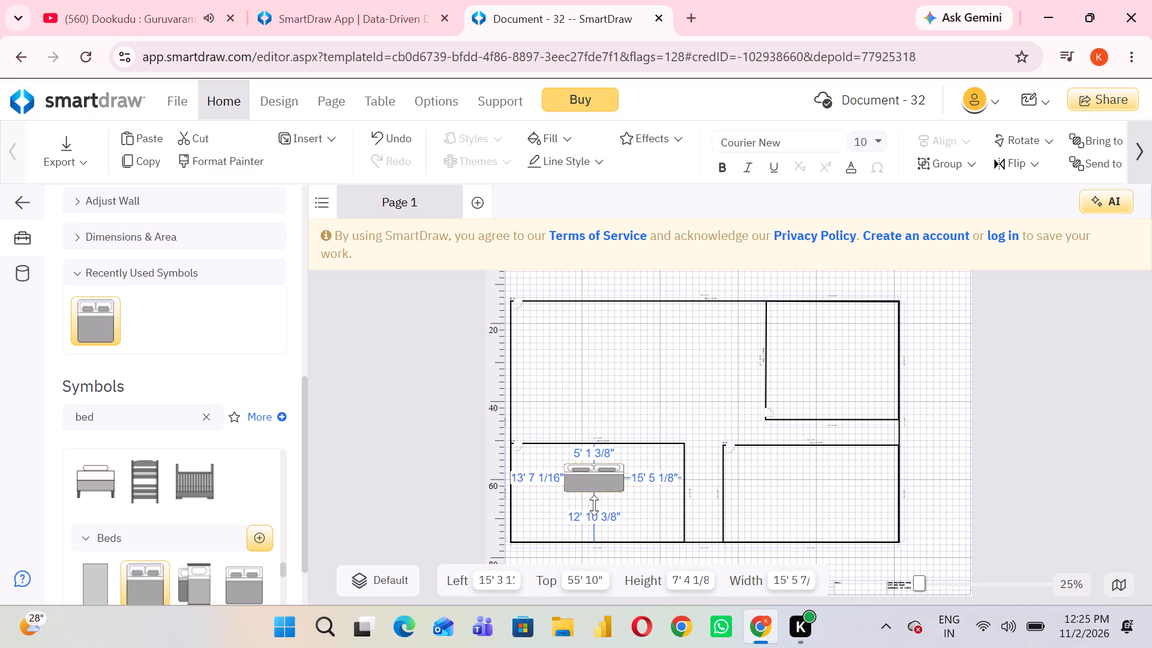
{"action": "left_click_drag", "start_coordinate": [594, 505], "coordinate": [597, 526]}
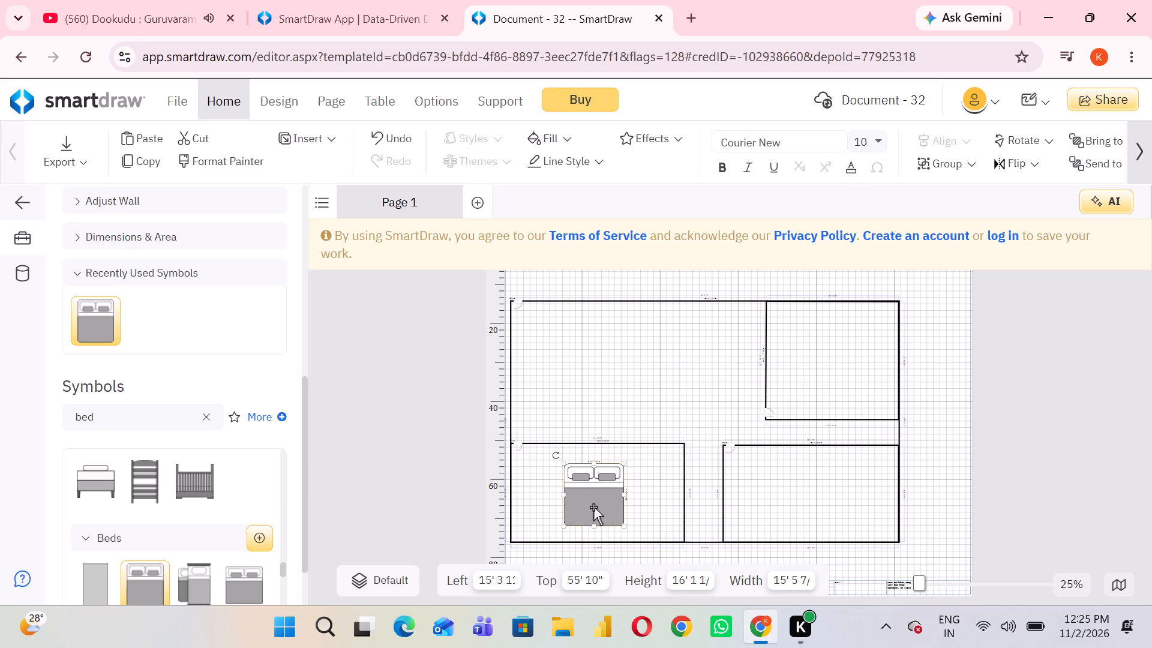
{"action": "left_click_drag", "start_coordinate": [589, 494], "coordinate": [584, 475]}
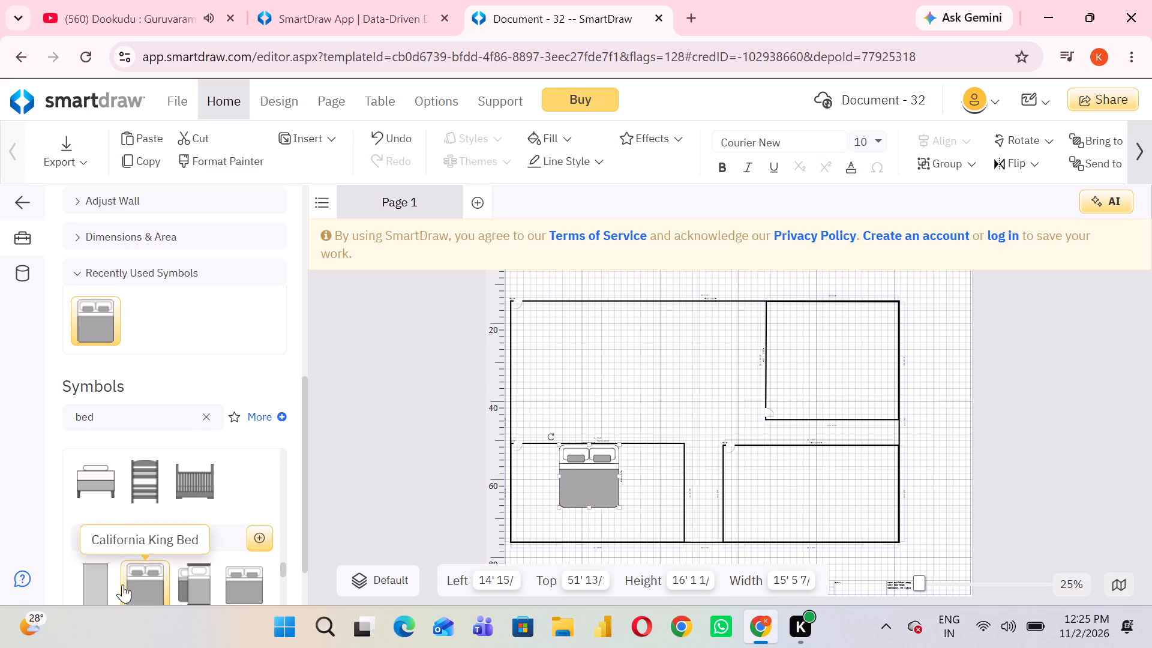
Place a California King Bed in the upper-right room, enlarged to about 13' 5" wide by 16' 1" high.
{"action": "scroll", "coordinate": [167, 439], "scroll_direction": "up", "scroll_amount": 1}
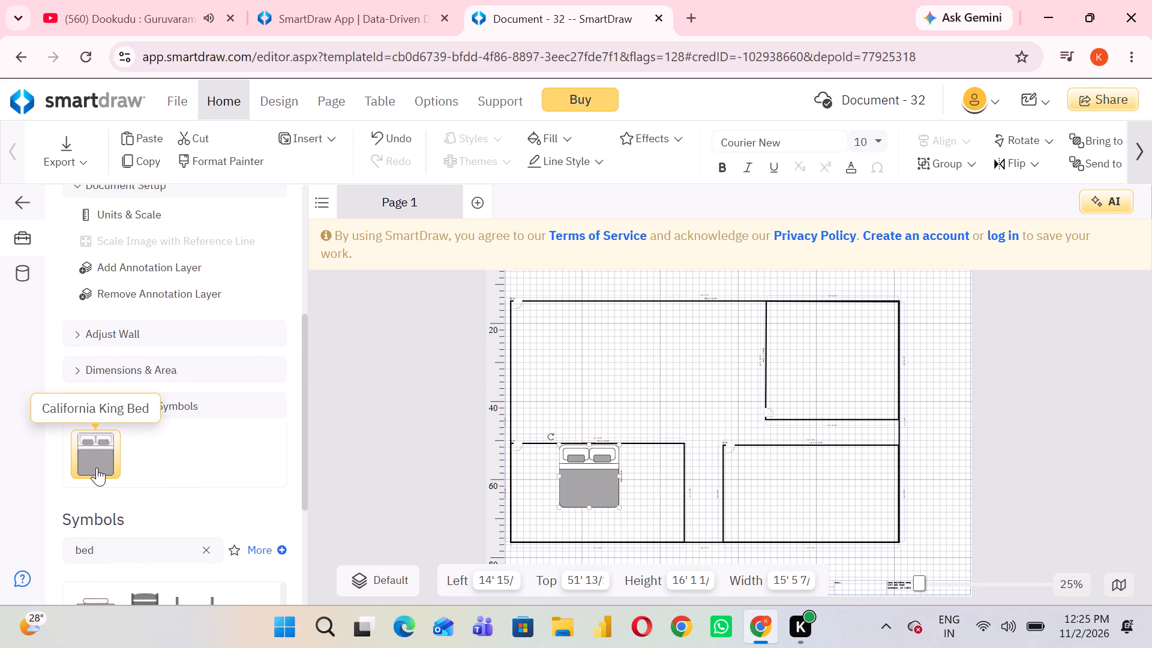
{"action": "left_click_drag", "start_coordinate": [97, 467], "coordinate": [819, 344]}
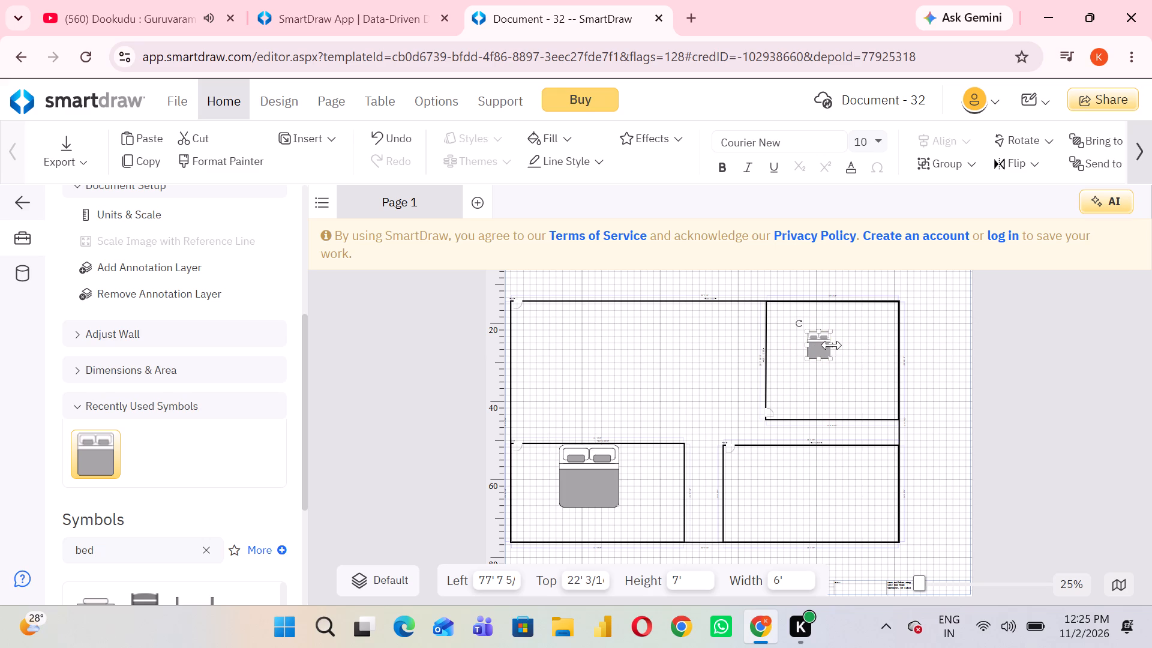
{"action": "left_click_drag", "start_coordinate": [832, 345], "coordinate": [851, 346]}
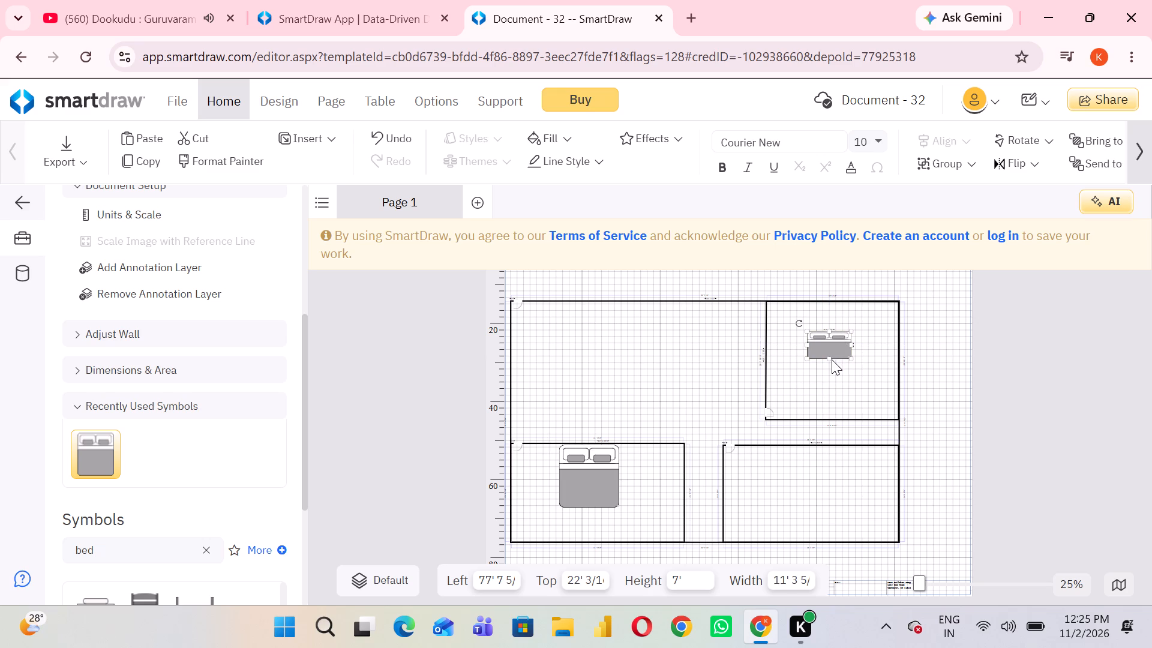
{"action": "left_click_drag", "start_coordinate": [828, 359], "coordinate": [828, 397]}
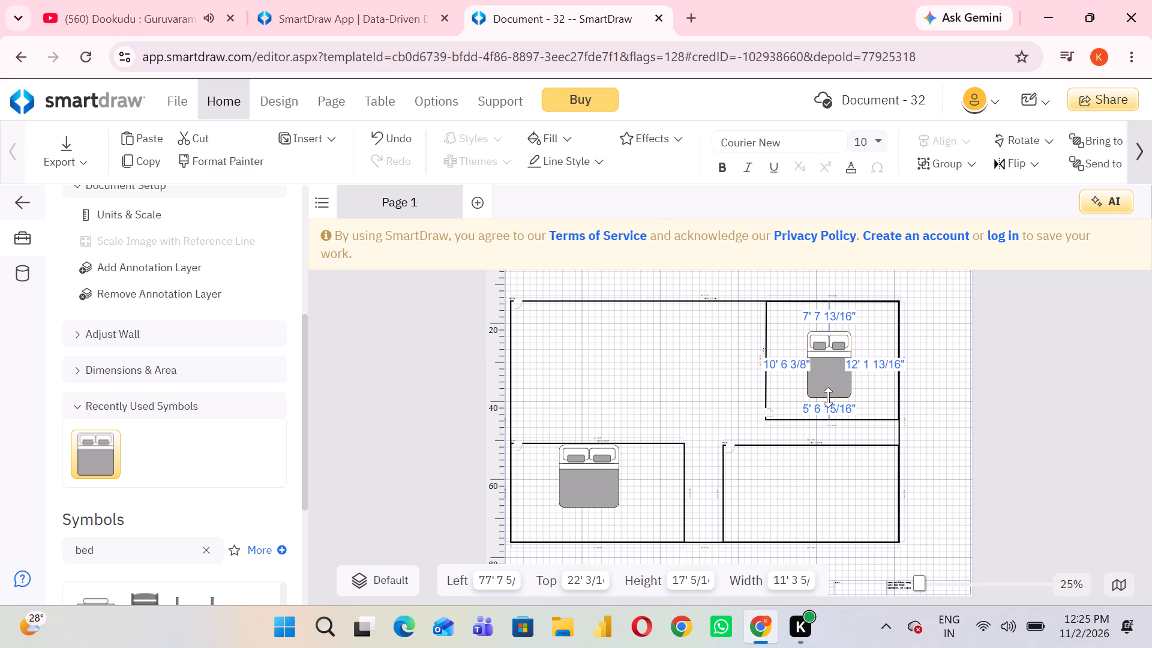
{"action": "left_click_drag", "start_coordinate": [828, 397], "coordinate": [828, 384]}
{"action": "left_click_drag", "start_coordinate": [850, 359], "coordinate": [866, 356]}
{"action": "left_click_drag", "start_coordinate": [831, 359], "coordinate": [821, 346]}
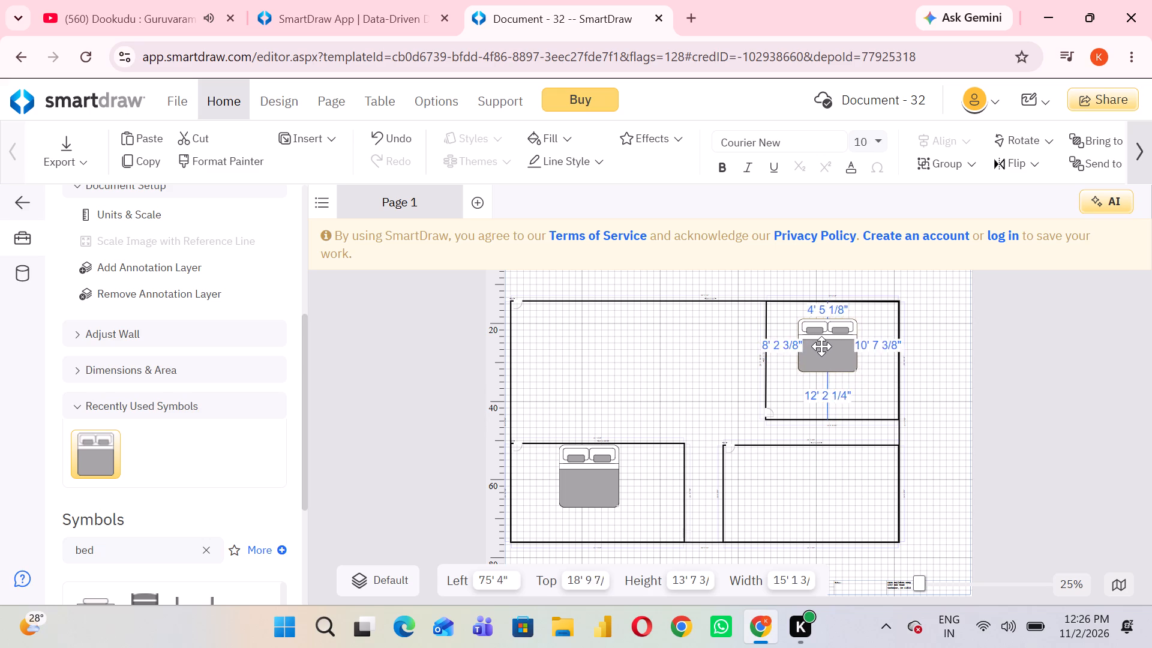
{"action": "left_click_drag", "start_coordinate": [821, 346], "coordinate": [820, 345]}
{"action": "left_click_drag", "start_coordinate": [855, 344], "coordinate": [848, 344]}
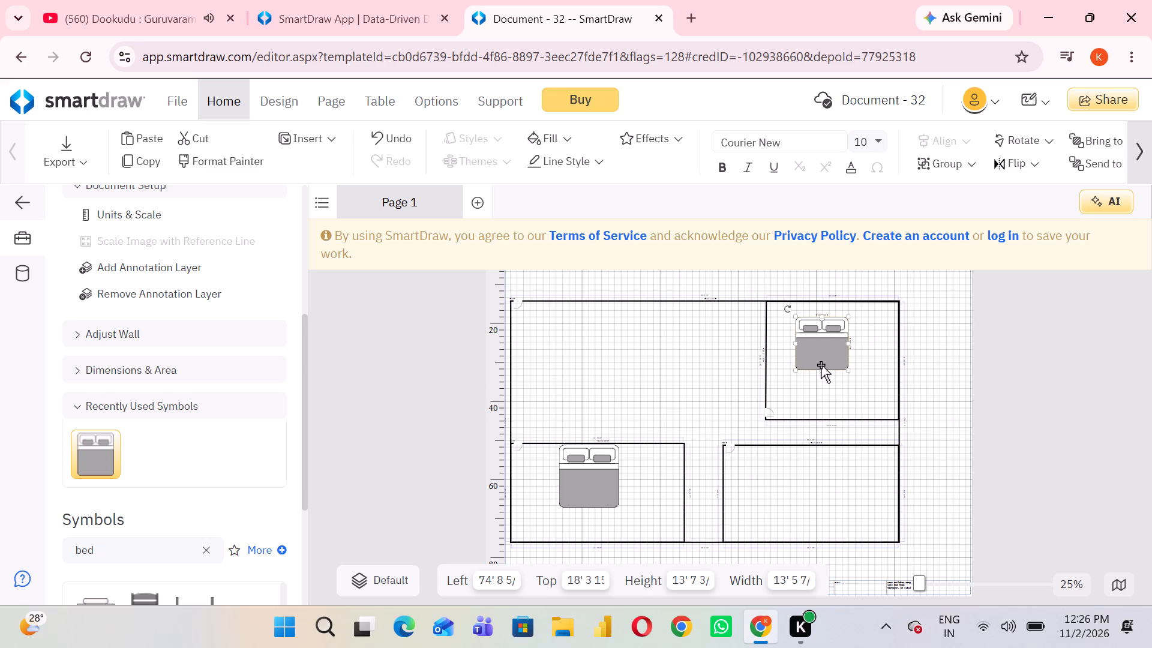
{"action": "left_click_drag", "start_coordinate": [821, 368], "coordinate": [821, 379]}
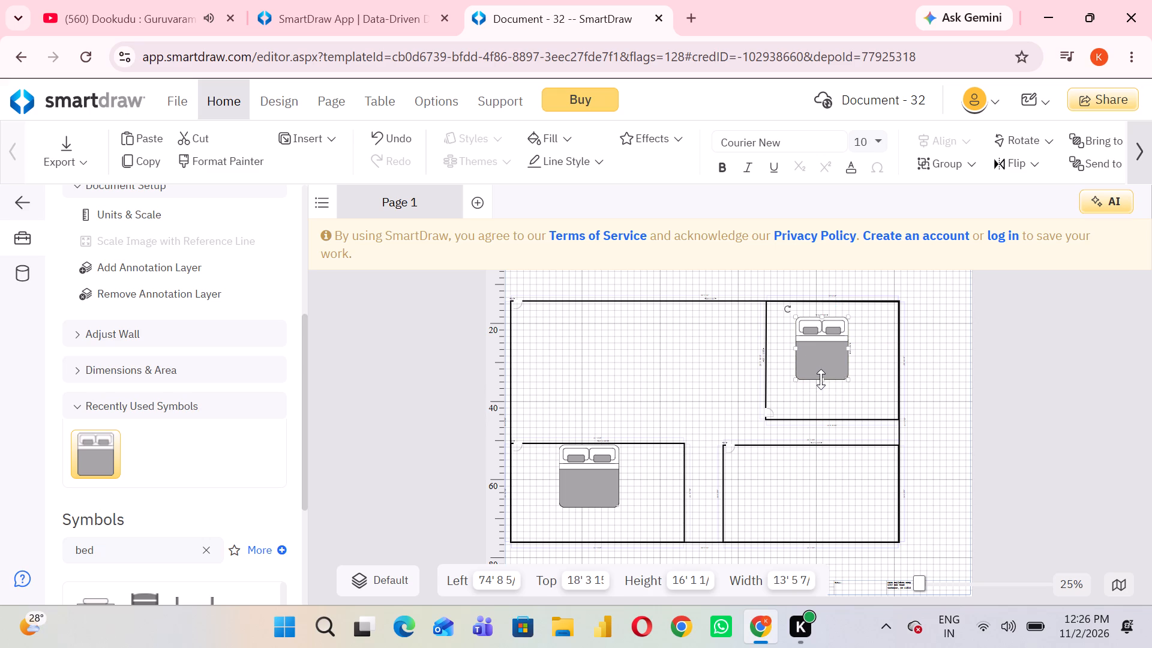
{"action": "left_click", "coordinate": [671, 362]}
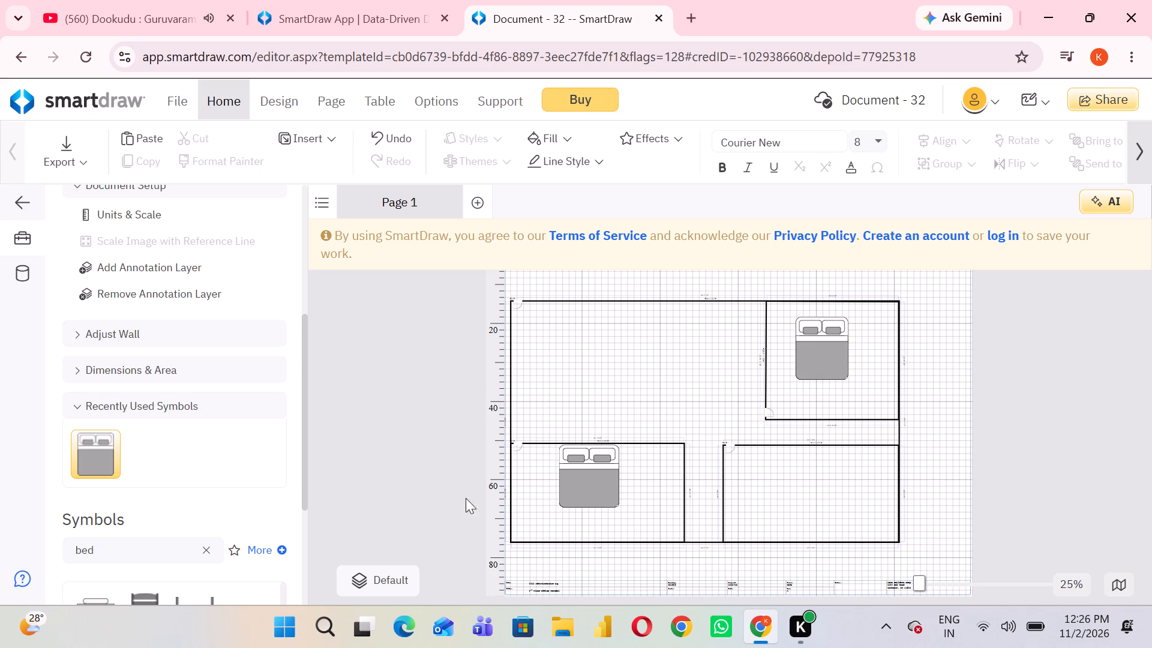
Enlarge the upper-right room's bed to about 14' 6" wide by 17' 5" high.
{"action": "left_click", "coordinate": [815, 368]}
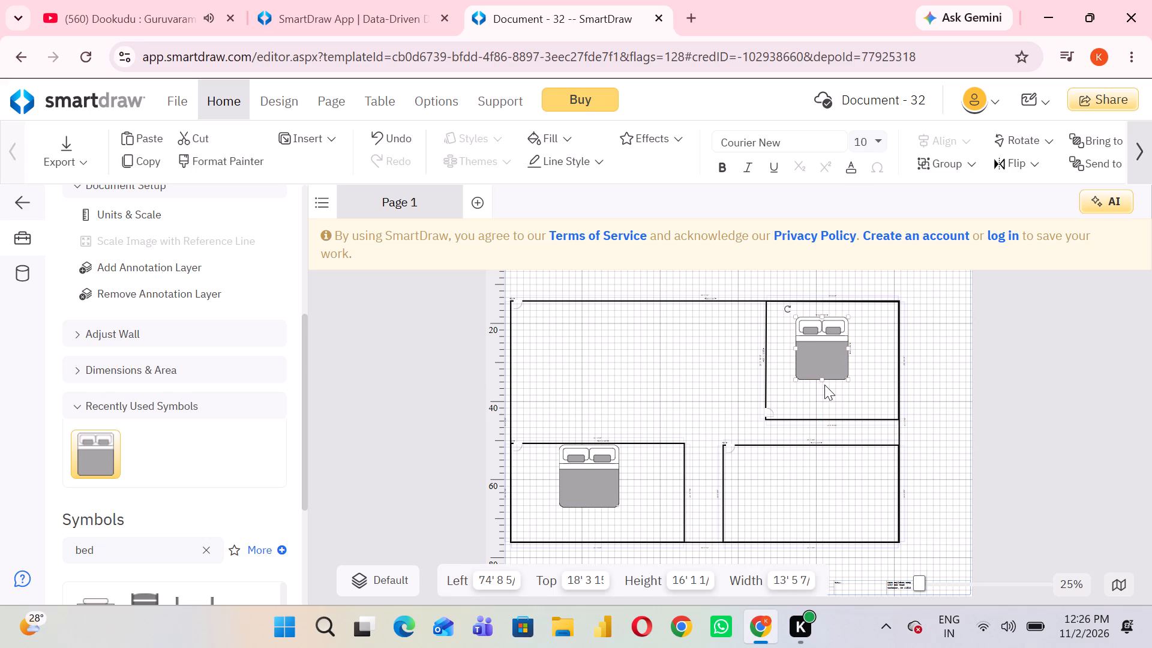
{"action": "left_click", "coordinate": [822, 380]}
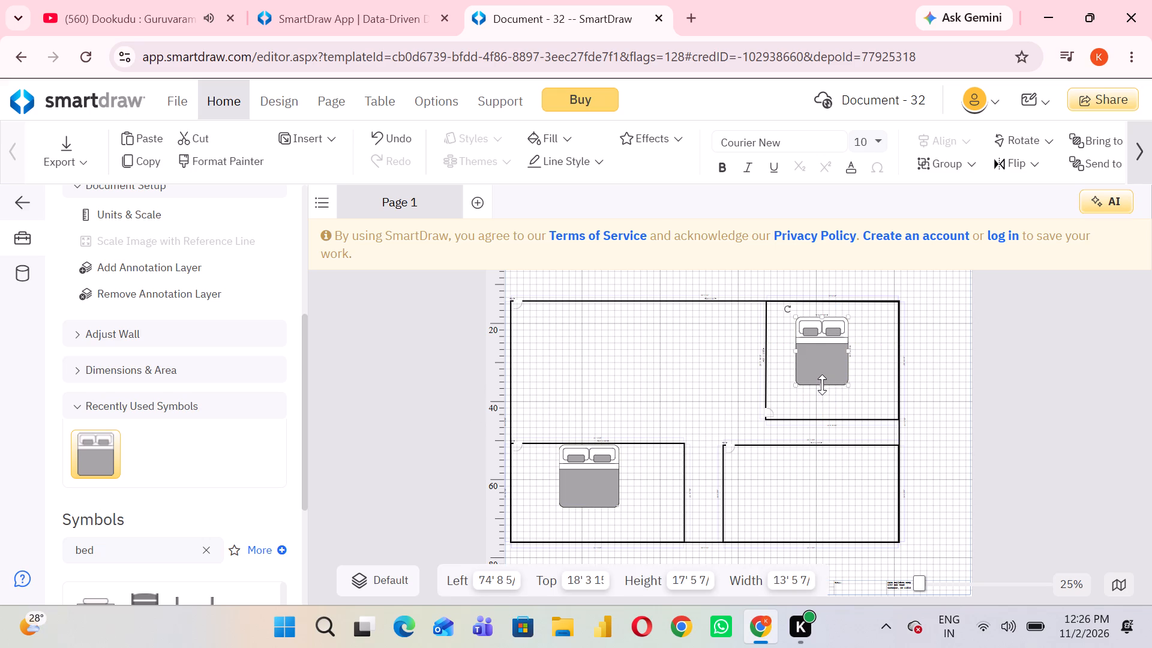
{"action": "left_click", "coordinate": [848, 353]}
{"action": "left_click_drag", "start_coordinate": [847, 349], "coordinate": [853, 349]}
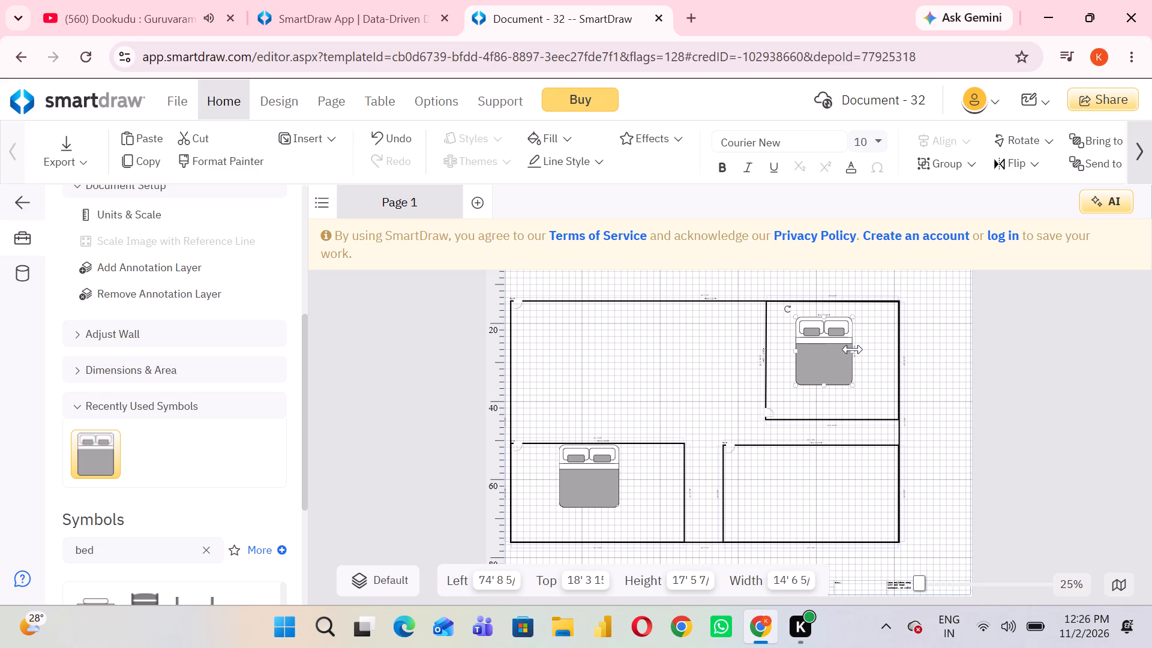
Place a California King Bed near the lower-right room's upper wall, enlarged to about 12' 8" wide by 14' 5" high.
{"action": "left_click_drag", "start_coordinate": [103, 463], "coordinate": [758, 502]}
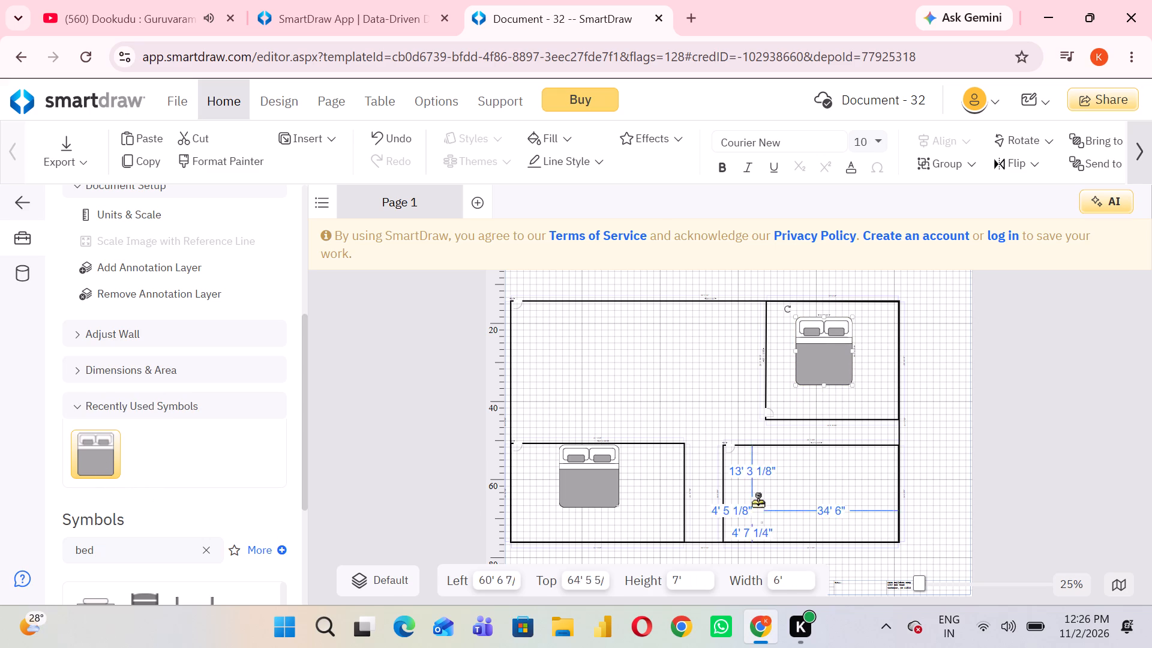
{"action": "left_click_drag", "start_coordinate": [758, 502], "coordinate": [801, 474]}
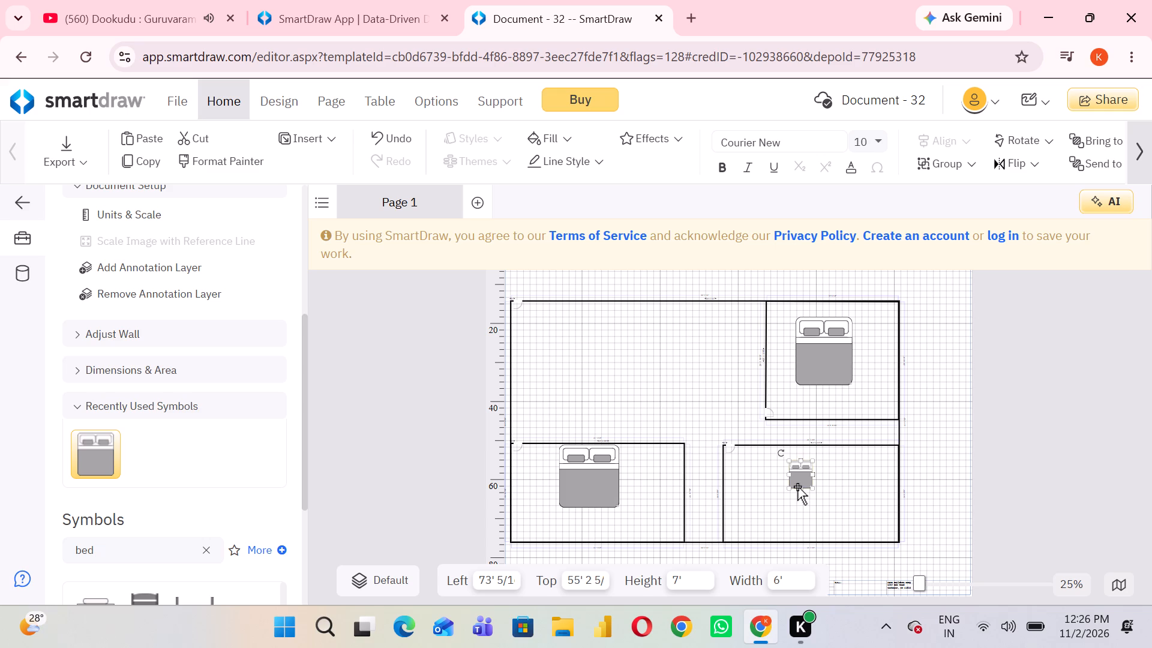
{"action": "left_click_drag", "start_coordinate": [802, 487], "coordinate": [802, 512]}
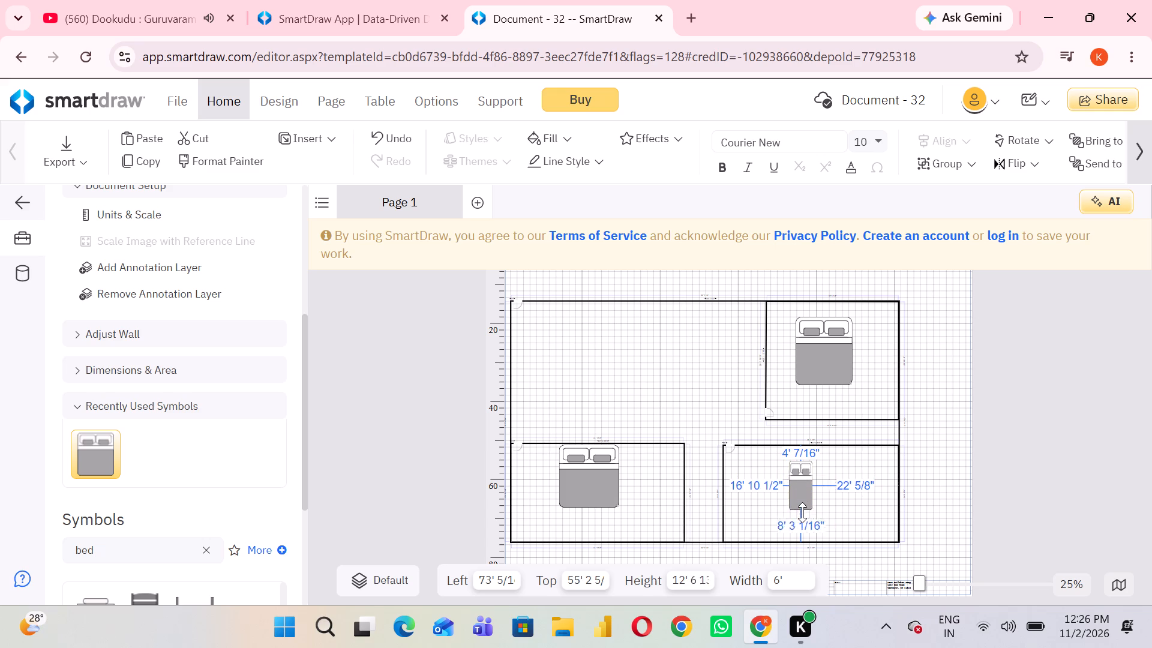
{"action": "left_click_drag", "start_coordinate": [802, 512], "coordinate": [802, 514]}
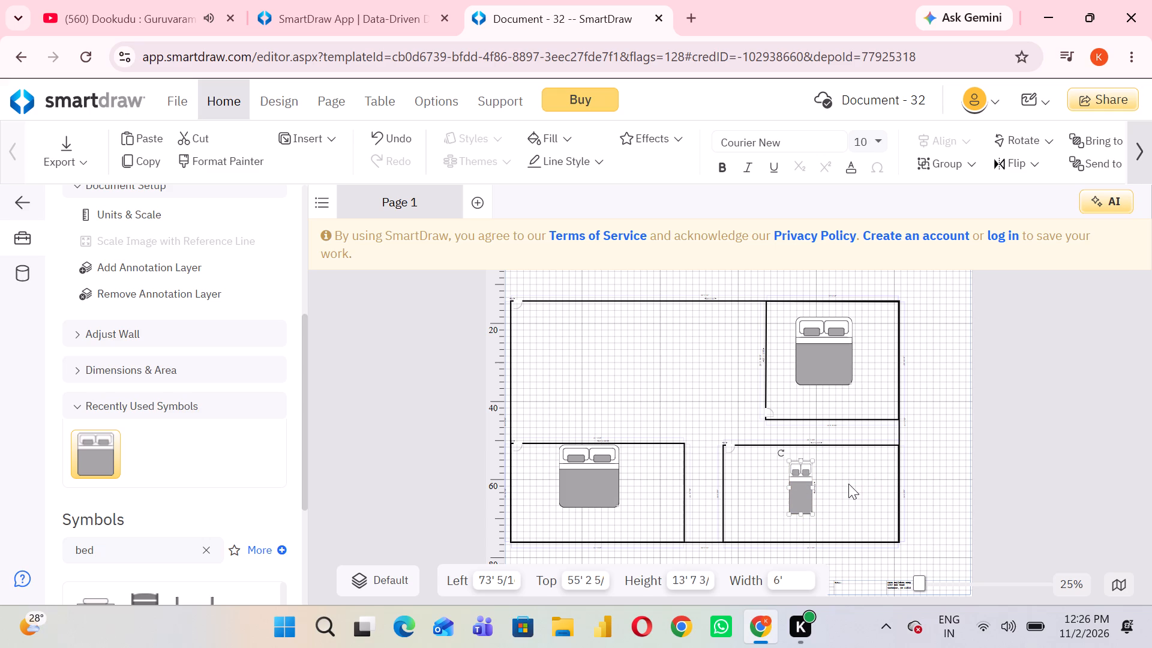
{"action": "left_click_drag", "start_coordinate": [815, 487], "coordinate": [839, 484]}
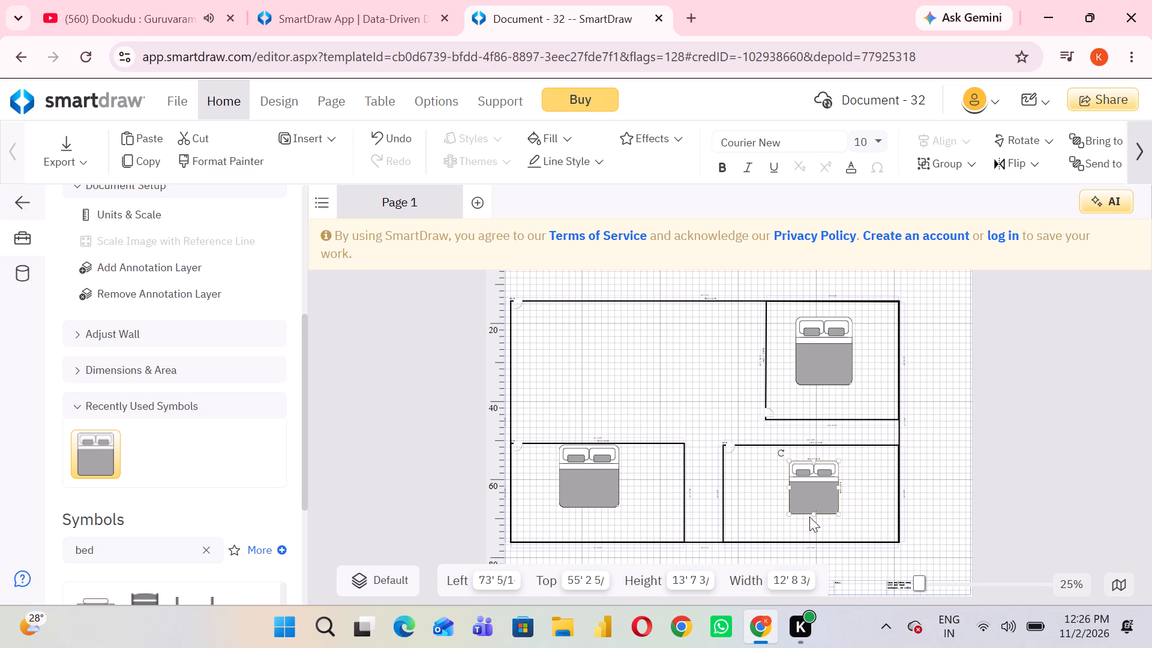
{"action": "left_click", "coordinate": [815, 513]}
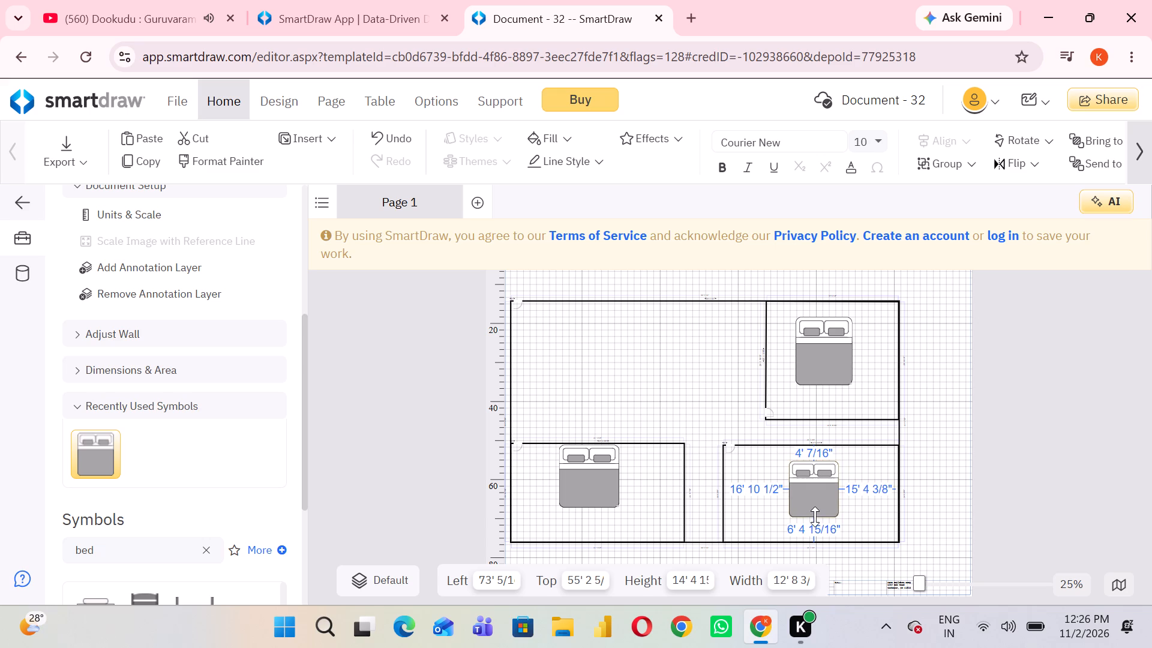
{"action": "left_click_drag", "start_coordinate": [814, 500], "coordinate": [808, 489]}
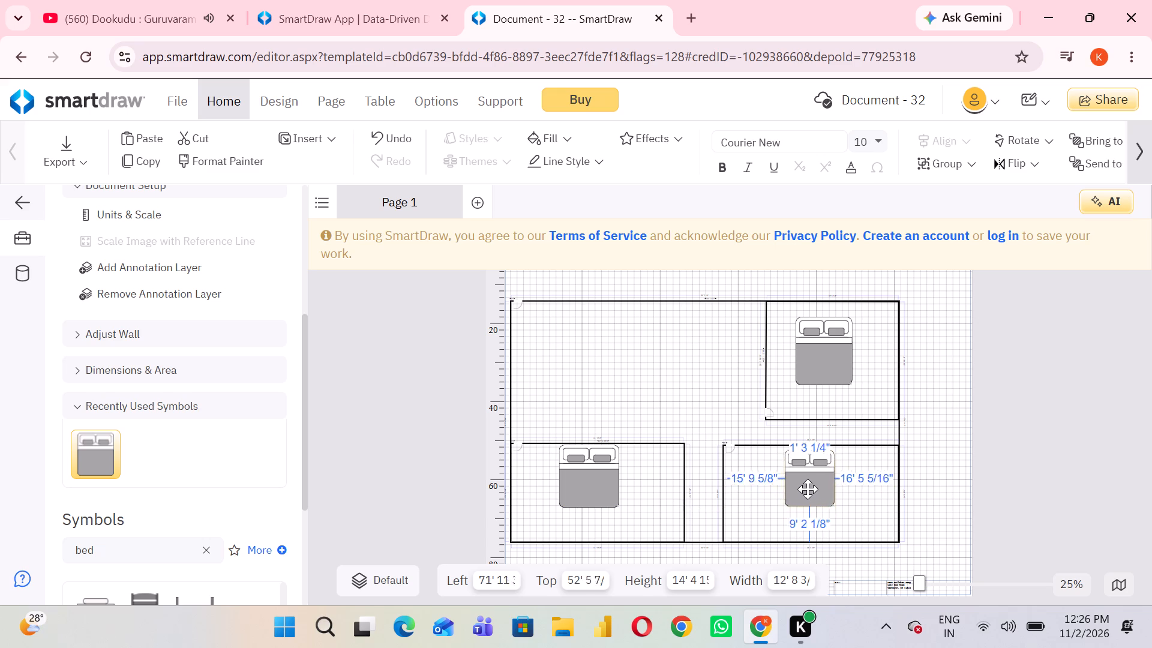
{"action": "left_click_drag", "start_coordinate": [808, 489], "coordinate": [803, 488]}
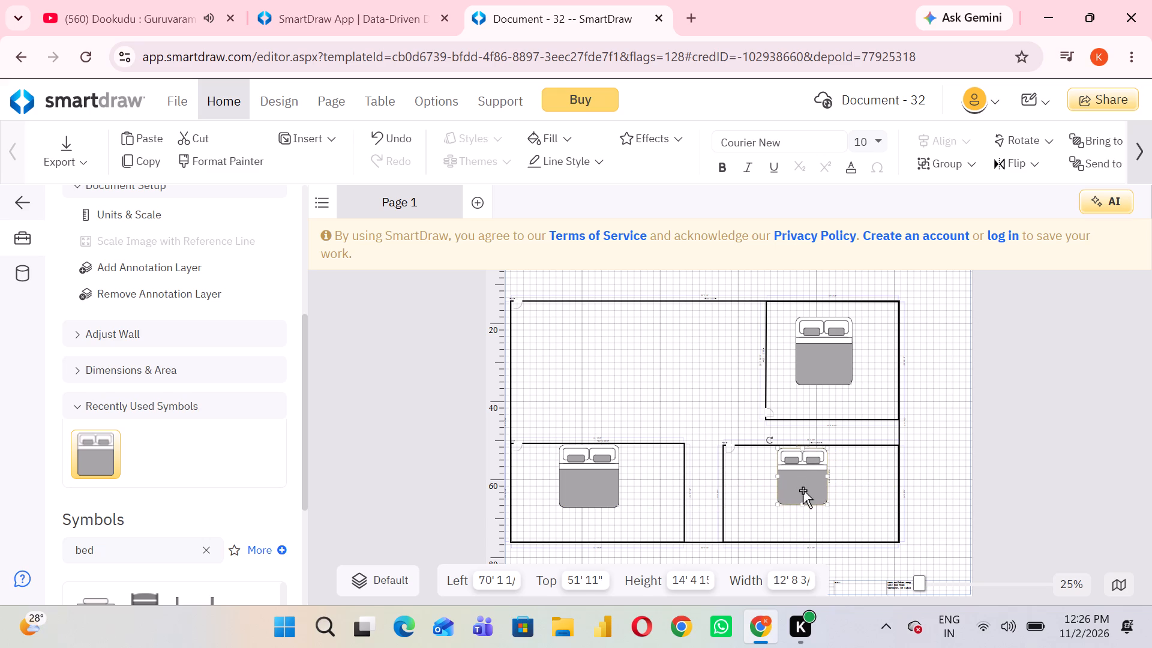
{"action": "left_click", "coordinate": [803, 489]}
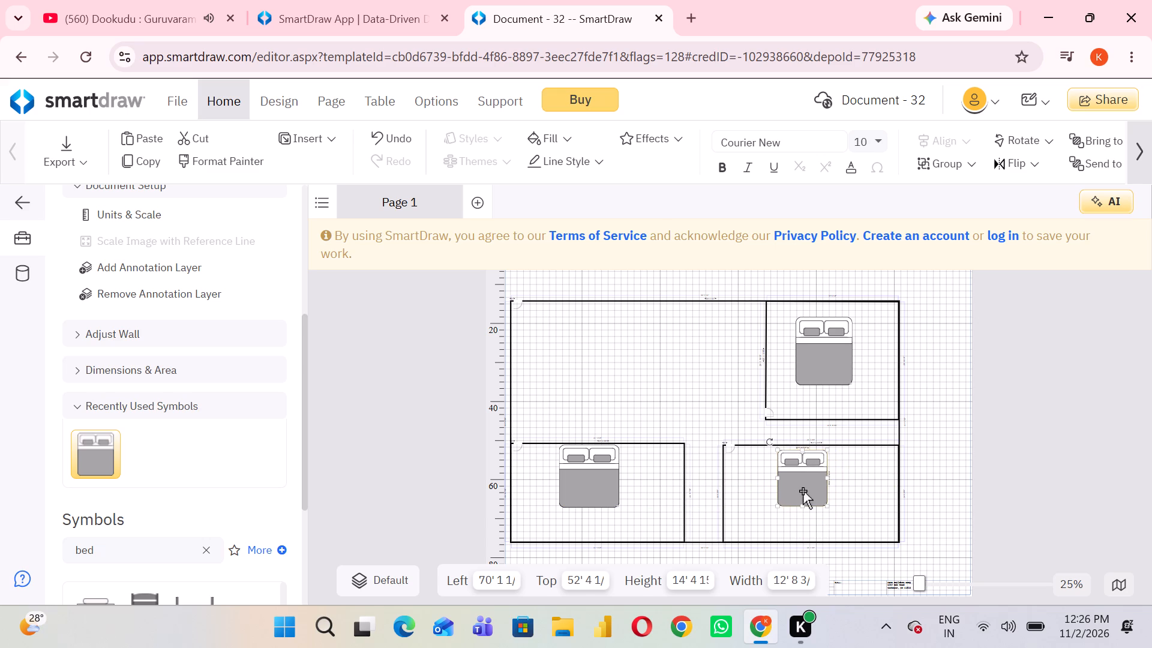
Enlarge the lower-right room's bed to about 14' 2" wide by 16' 2" high.
{"action": "left_click", "coordinate": [583, 491]}
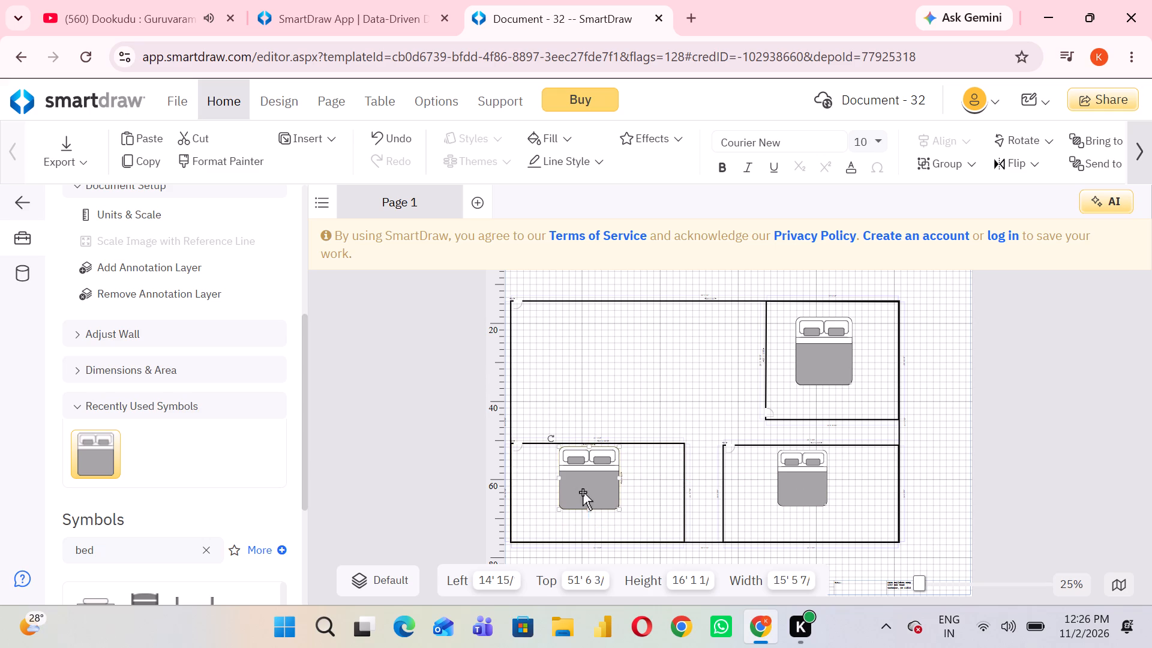
{"action": "left_click", "coordinate": [811, 497]}
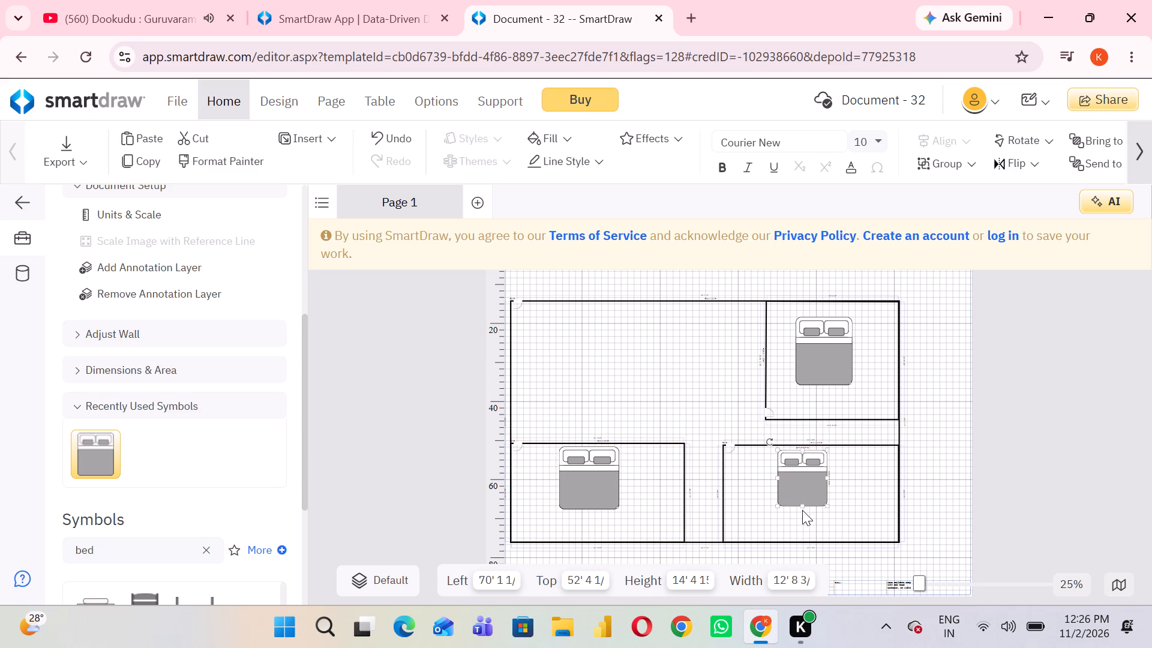
{"action": "left_click_drag", "start_coordinate": [802, 507], "coordinate": [802, 512]}
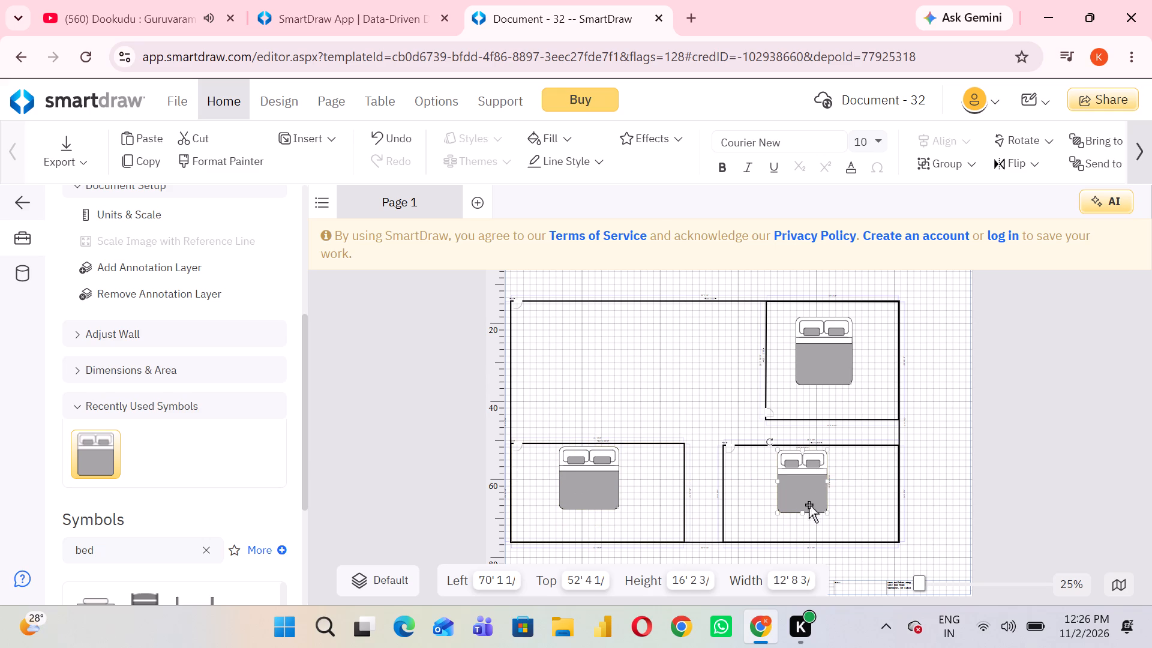
{"action": "left_click", "coordinate": [824, 485]}
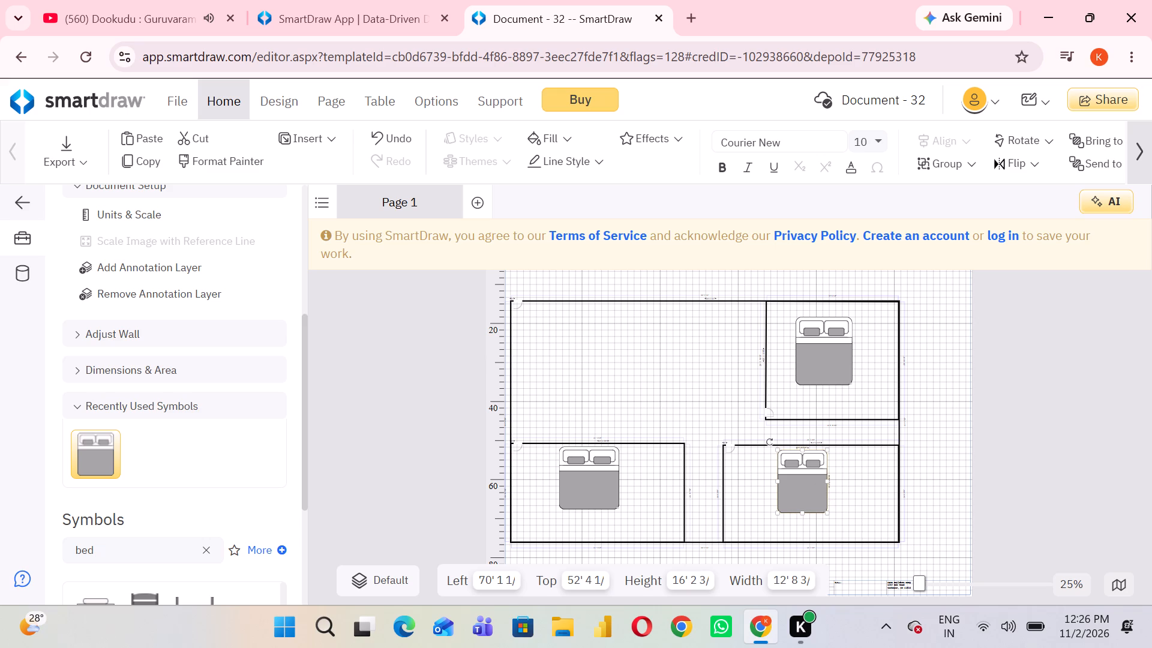
{"action": "left_click", "coordinate": [830, 479]}
{"action": "left_click_drag", "start_coordinate": [827, 480], "coordinate": [833, 480]}
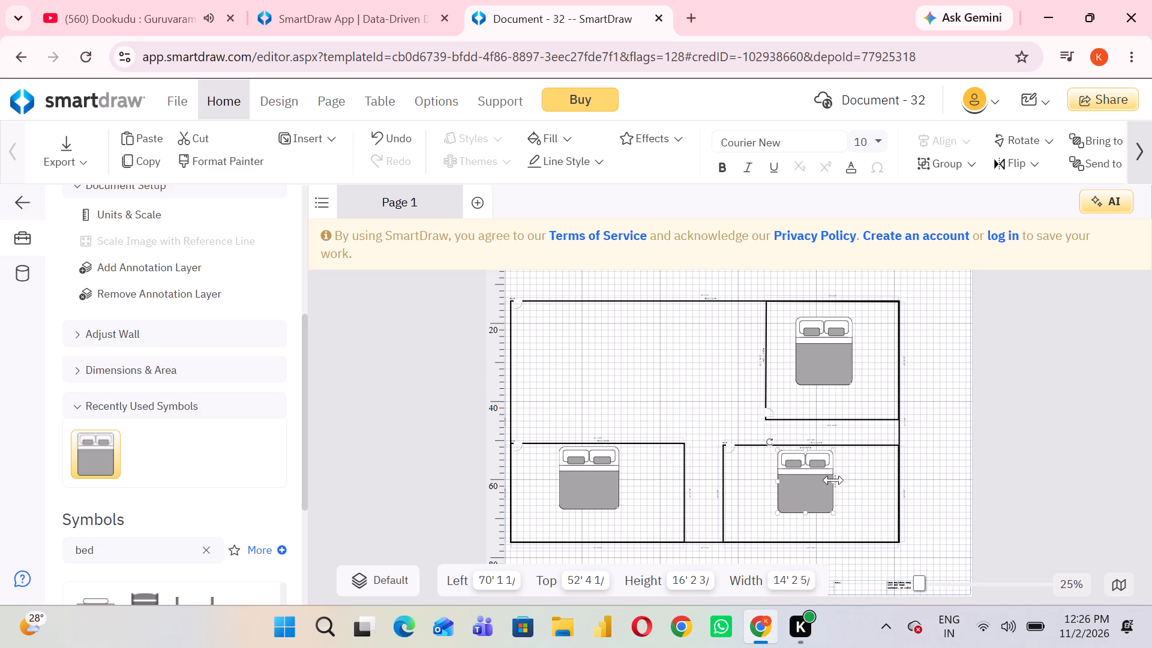
{"action": "left_click", "coordinate": [646, 487]}
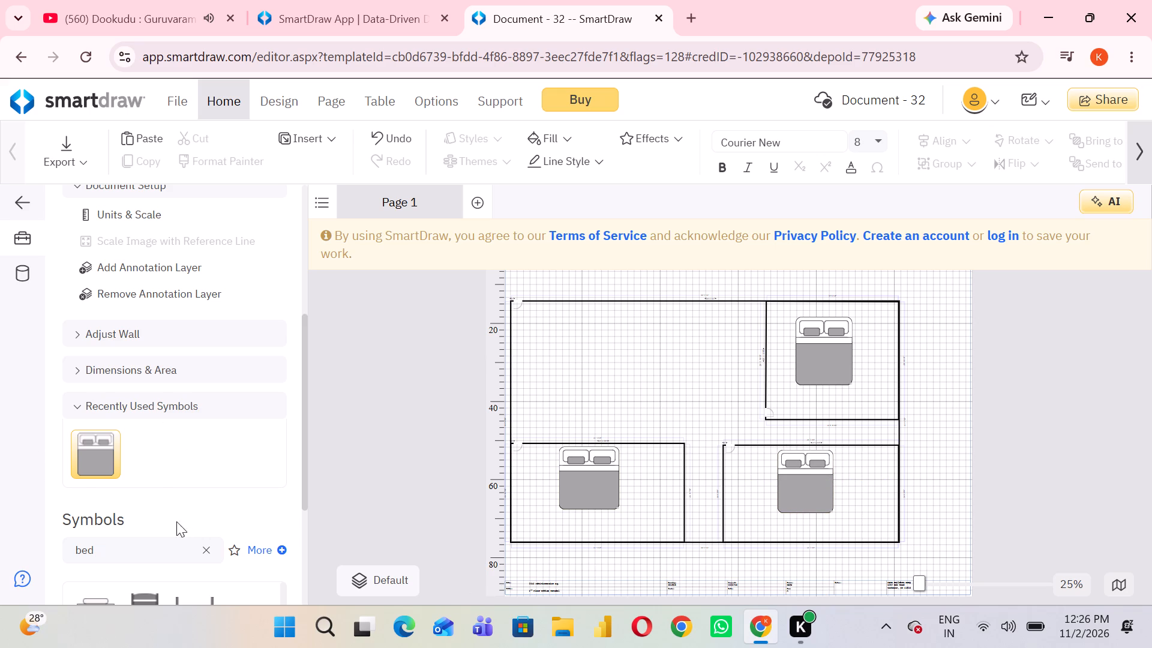
Search the symbol library for chair.
{"action": "left_click", "coordinate": [154, 545]}
{"action": "key", "text": "BackSpace"}
{"action": "key", "text": "BackSpace"}
{"action": "key", "text": "BackSpace"}
{"action": "key", "text": "BackSpace"}
{"action": "key", "text": "BackSpace"}
{"action": "key", "text": "BackSpace"}
{"action": "key", "text": "BackSpace"}
{"action": "key", "text": "BackSpace"}
{"action": "key", "text": "BackSpace"}
{"action": "key", "text": "BackSpace"}
{"action": "key", "text": "BackSpace"}
{"action": "key", "text": "BackSpace"}
{"action": "key", "text": "BackSpace"}
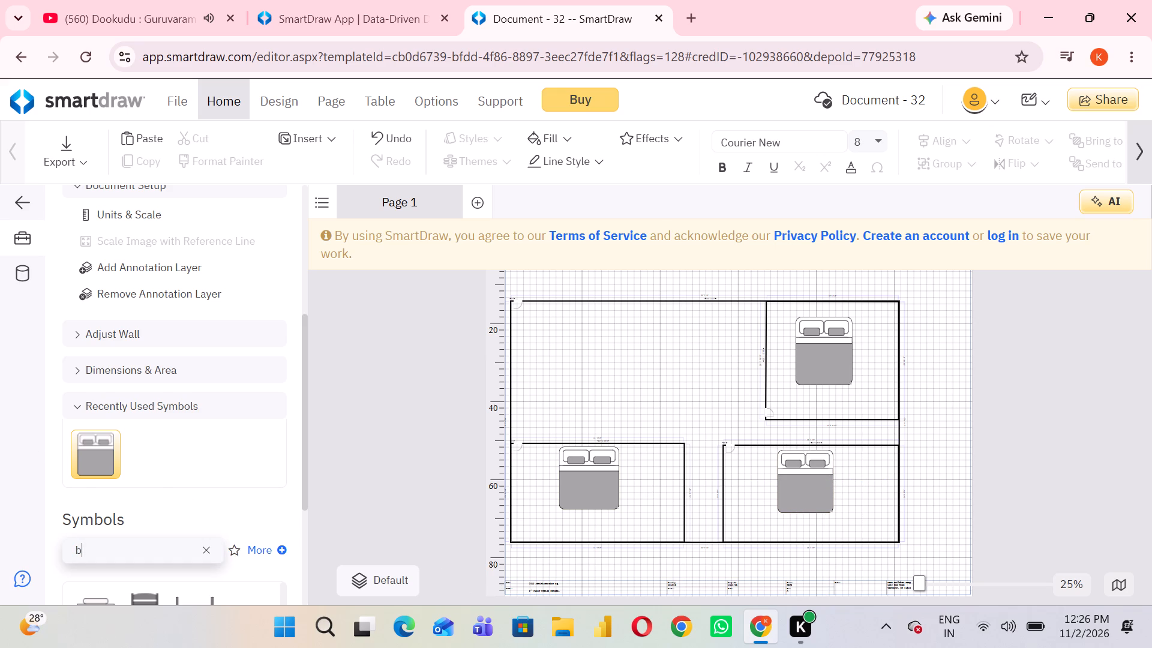
{"action": "key", "text": "BackSpace"}
{"action": "type", "text": "chair"}
{"action": "key", "text": "Return"}
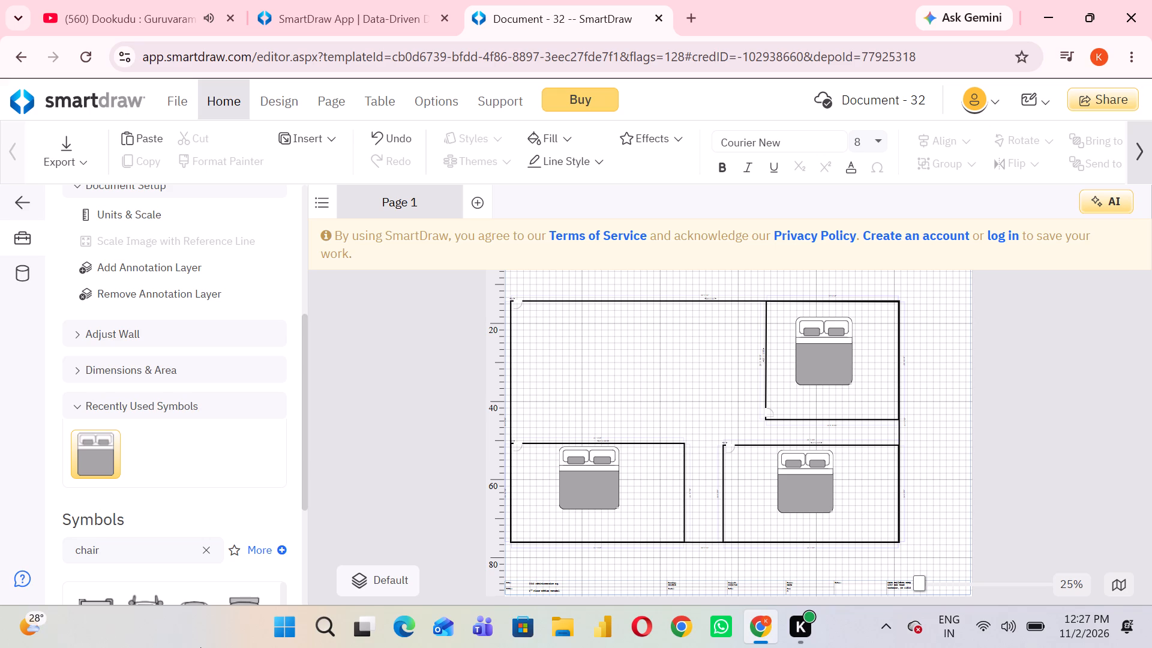
Place a Modern Chair right of the lower-left room's bed, shift that bed slightly left, and enlarge the chair to about 6' 1" by 6' 4".
{"action": "scroll", "coordinate": [98, 476], "scroll_direction": "down", "scroll_amount": 2}
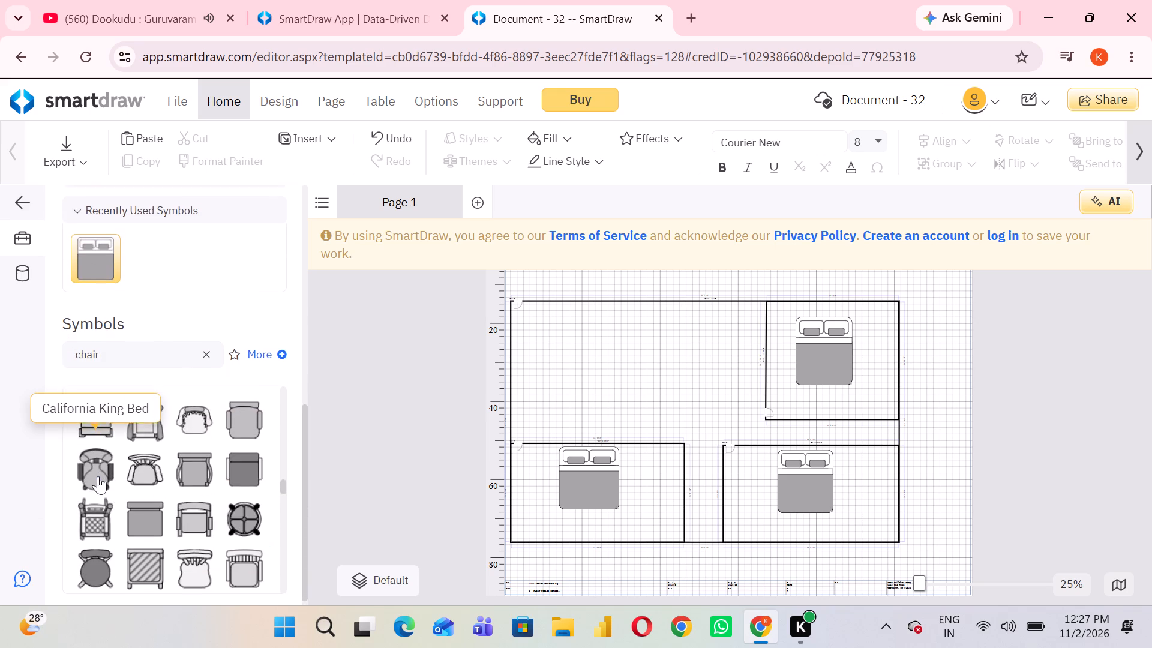
{"action": "scroll", "coordinate": [212, 532], "scroll_direction": "down", "scroll_amount": 2}
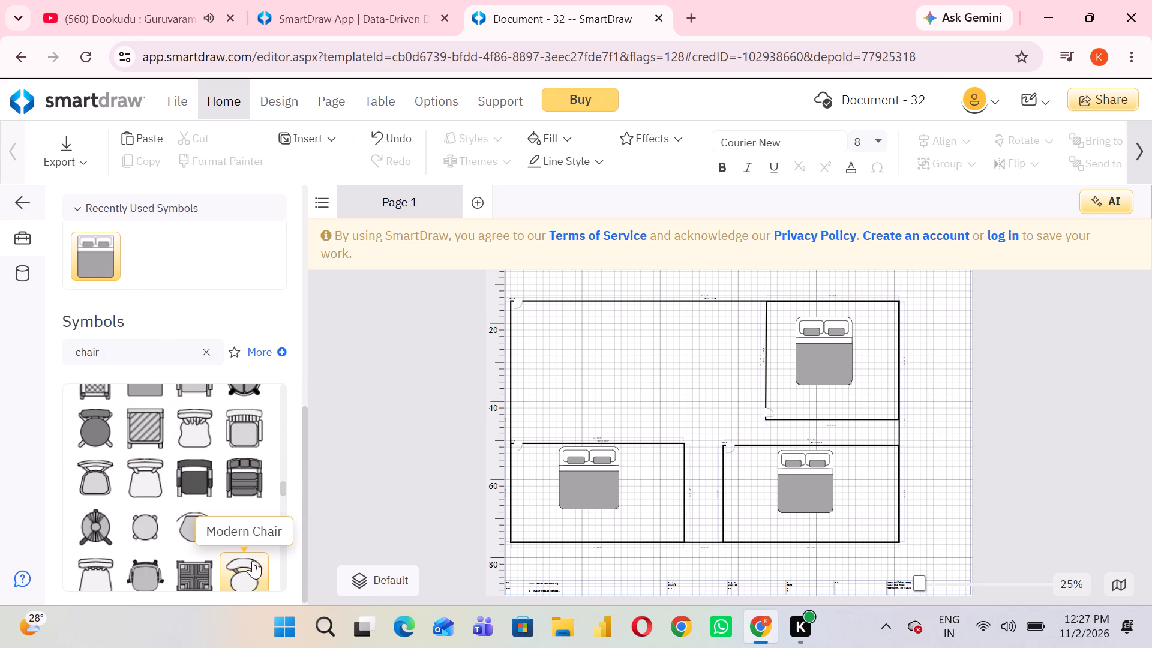
{"action": "left_click_drag", "start_coordinate": [253, 574], "coordinate": [659, 472]}
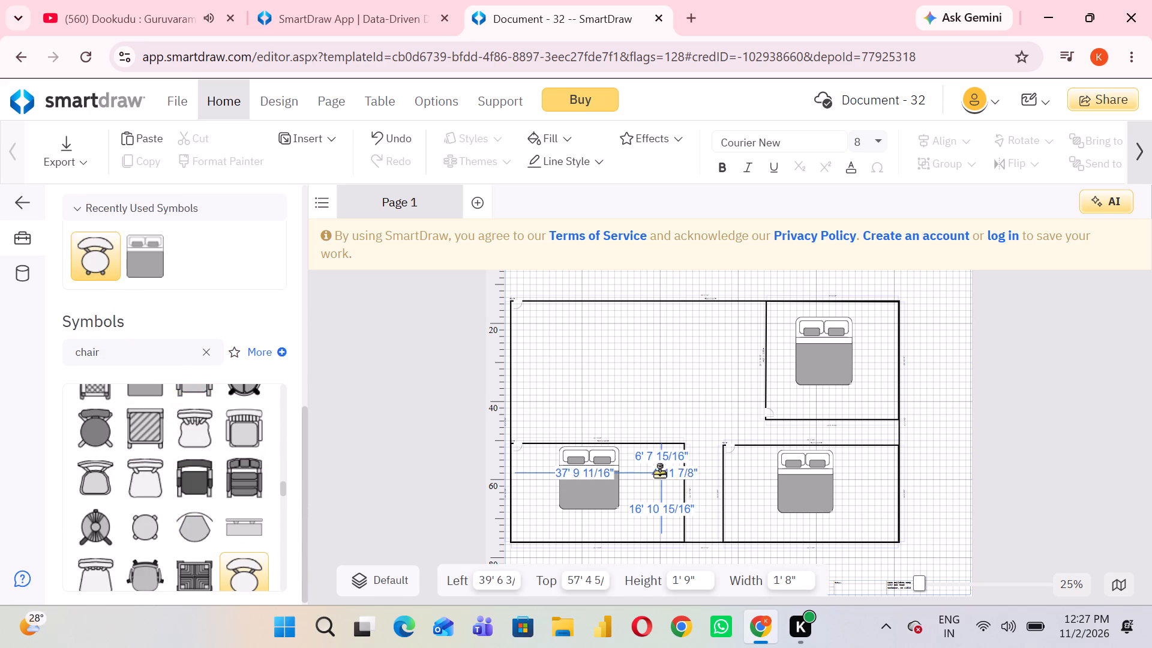
{"action": "left_click_drag", "start_coordinate": [659, 472], "coordinate": [650, 474]}
{"action": "left_click_drag", "start_coordinate": [597, 490], "coordinate": [590, 490]}
{"action": "left_click", "coordinate": [649, 472]}
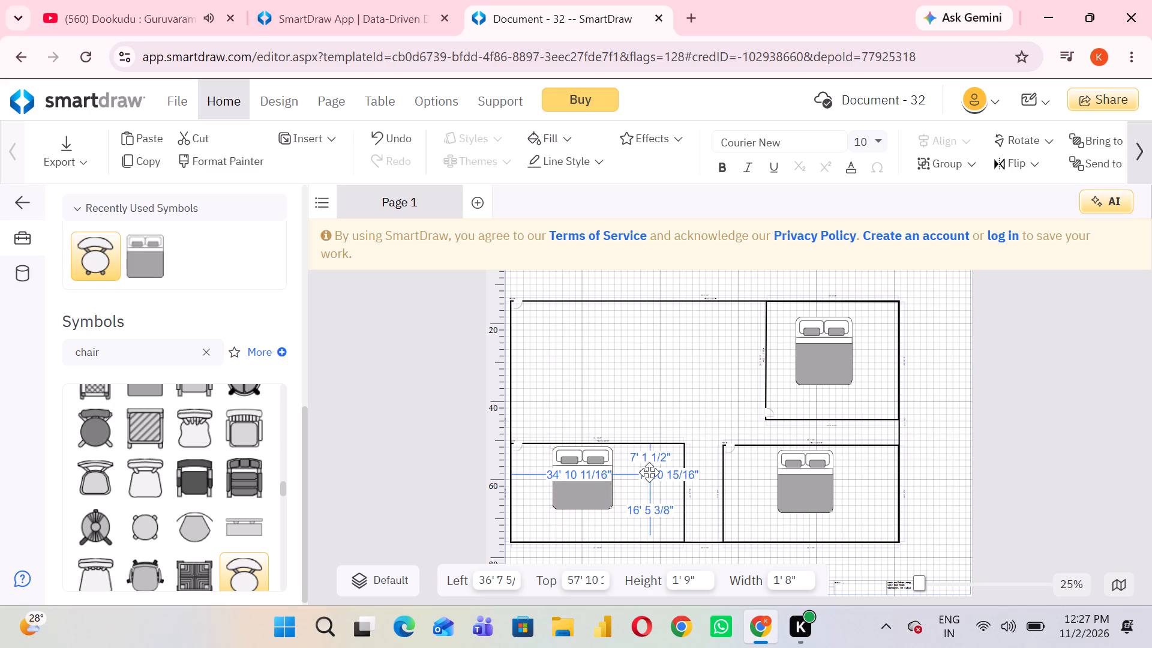
{"action": "left_click_drag", "start_coordinate": [652, 478], "coordinate": [660, 490]}
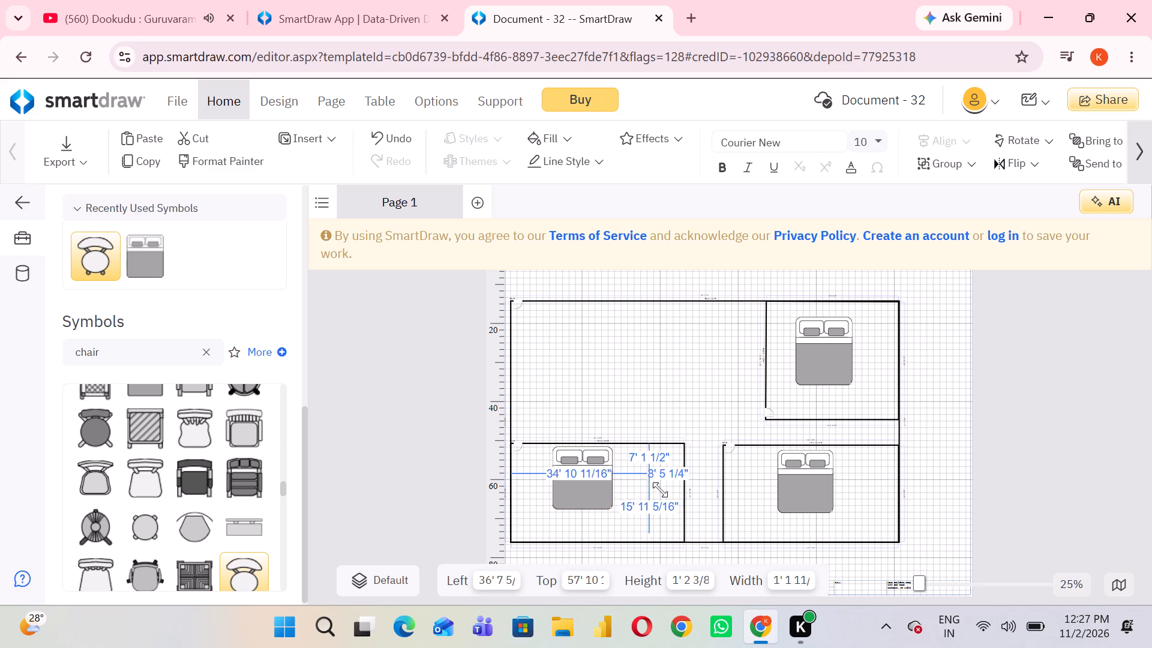
{"action": "left_click_drag", "start_coordinate": [660, 490], "coordinate": [673, 505]}
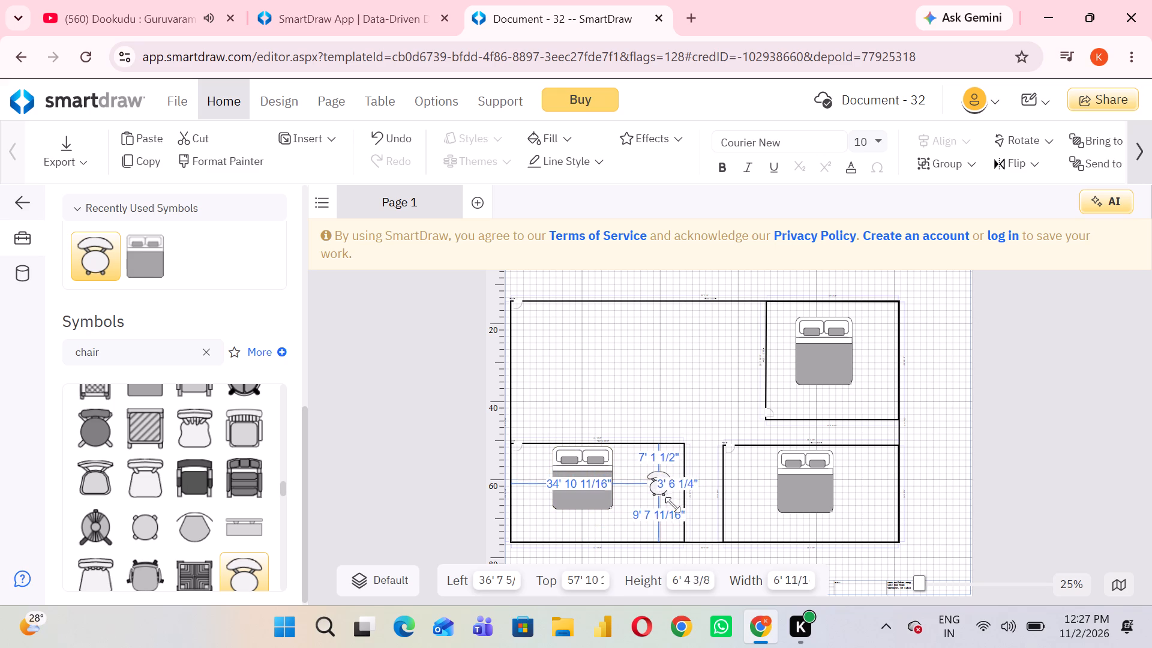
Enlarge the lower-left room's chair to about 6' 11" wide by 7' 4" high and move it closer to the bed.
{"action": "left_click_drag", "start_coordinate": [673, 505], "coordinate": [674, 505]}
{"action": "left_click_drag", "start_coordinate": [656, 487], "coordinate": [639, 481]}
Move the lower-right room's bed left to about 66' 6" from the left and 52' 10" from the top.
{"action": "left_click_drag", "start_coordinate": [785, 479], "coordinate": [779, 479]}
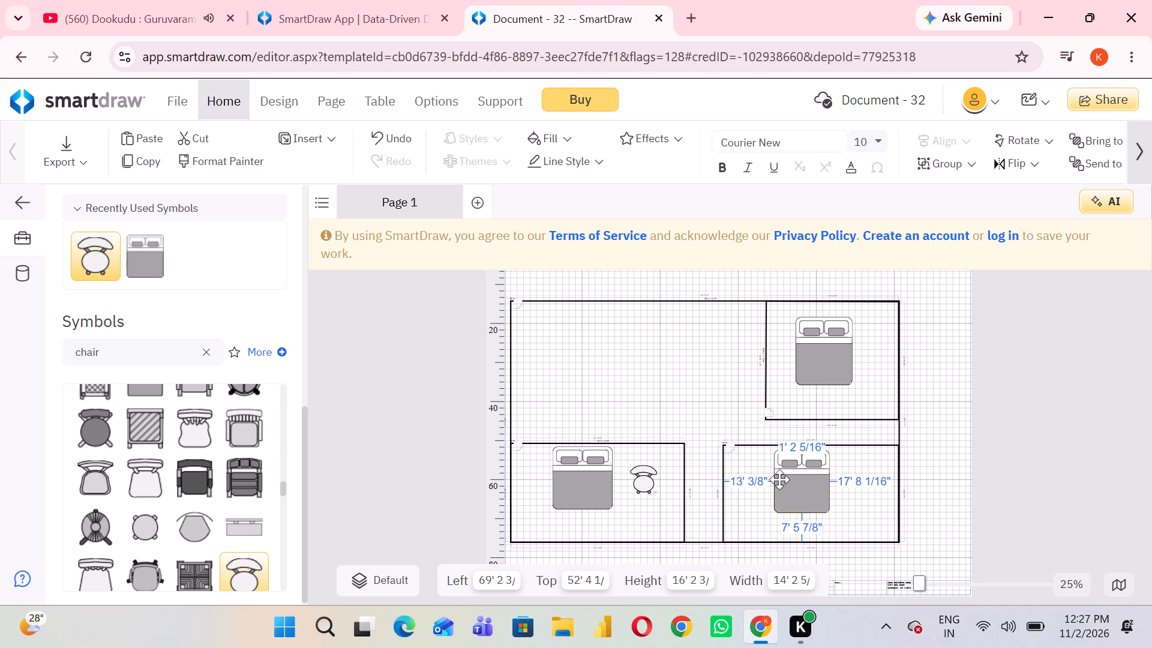
{"action": "left_click_drag", "start_coordinate": [779, 479], "coordinate": [772, 481]}
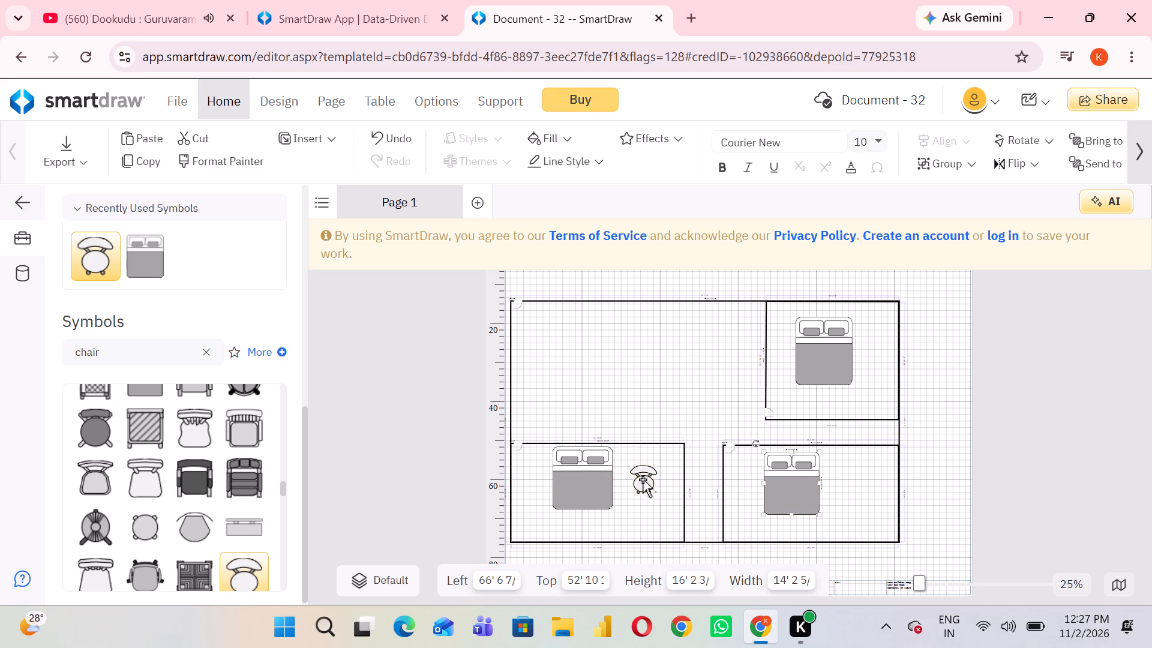
Reposition the lower-left room's chair beside the bed's lower half, about 34' 7" from the left and 58' 10" from the top.
{"action": "left_click_drag", "start_coordinate": [643, 479], "coordinate": [648, 494]}
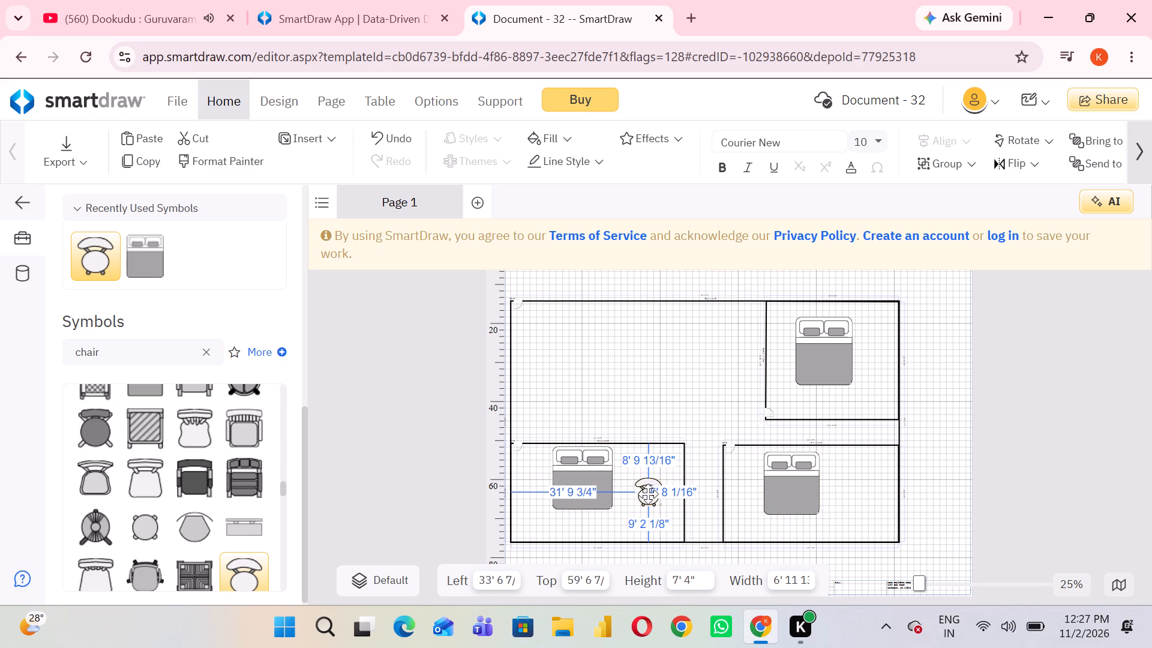
{"action": "left_click_drag", "start_coordinate": [648, 494], "coordinate": [642, 461]}
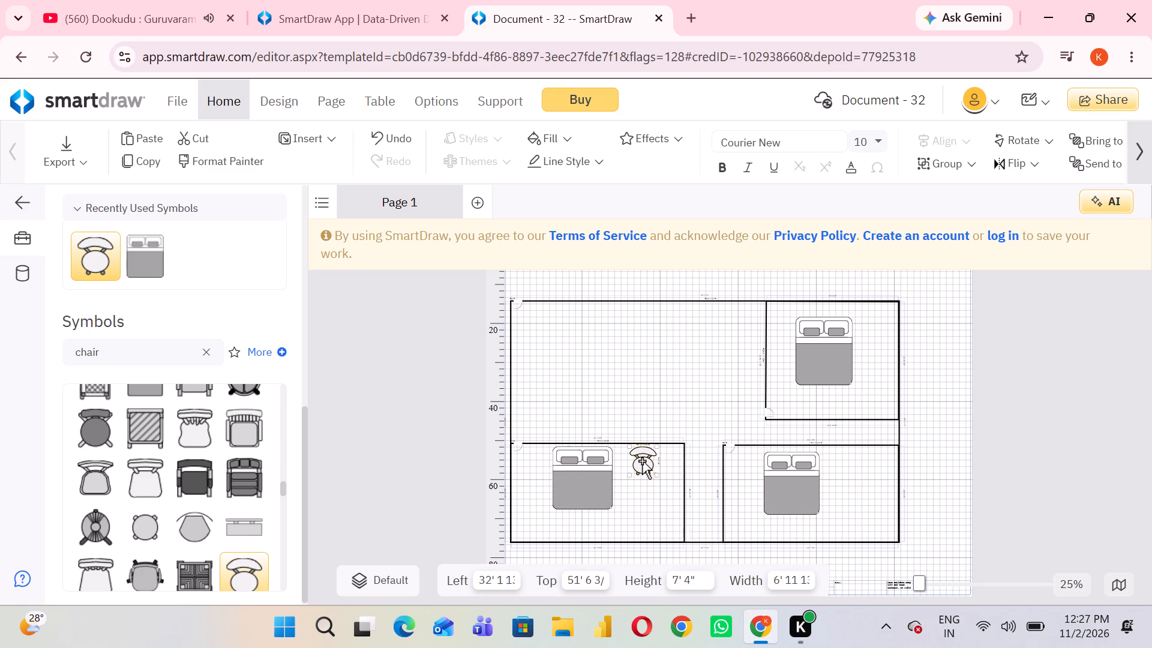
{"action": "left_click_drag", "start_coordinate": [642, 468], "coordinate": [658, 510]}
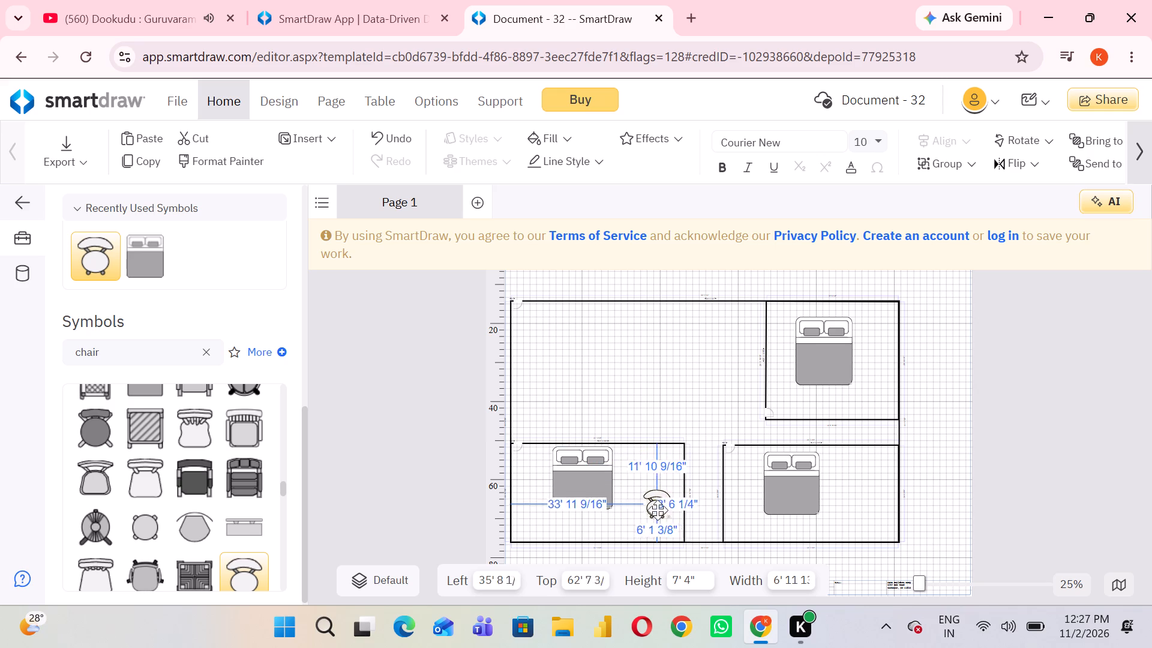
{"action": "left_click_drag", "start_coordinate": [658, 510], "coordinate": [652, 497]}
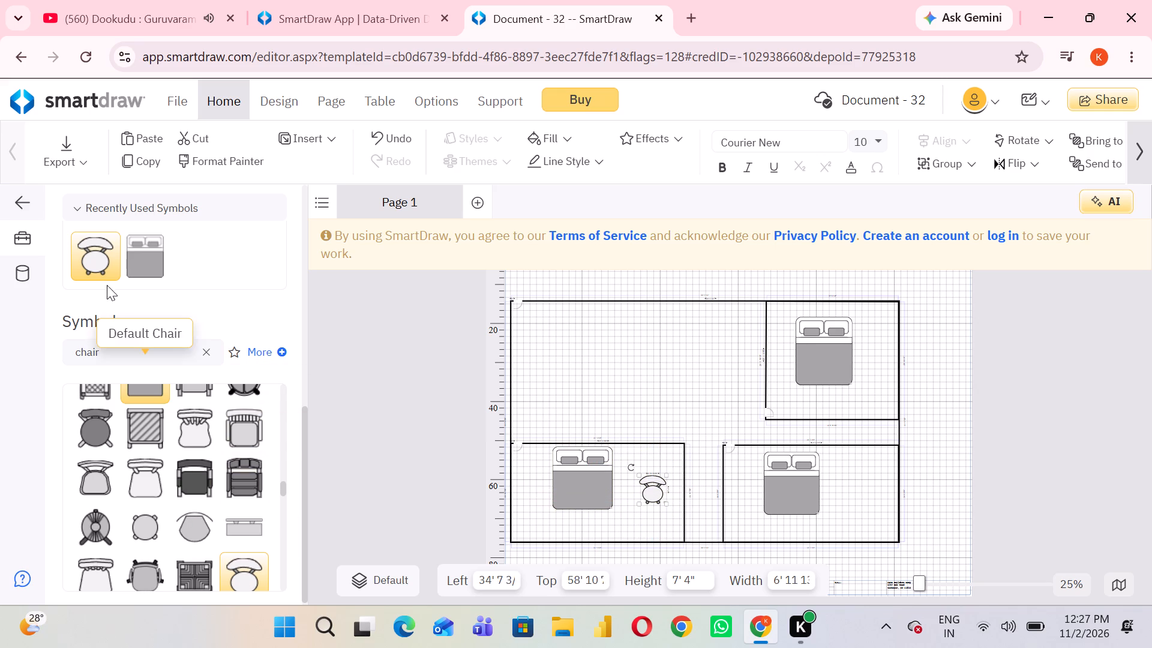
Place a Modern Chair right of the lower-right room's bed, enlarged to about 7' 10" wide by 8' 4" high.
{"action": "left_click_drag", "start_coordinate": [101, 268], "coordinate": [869, 455]}
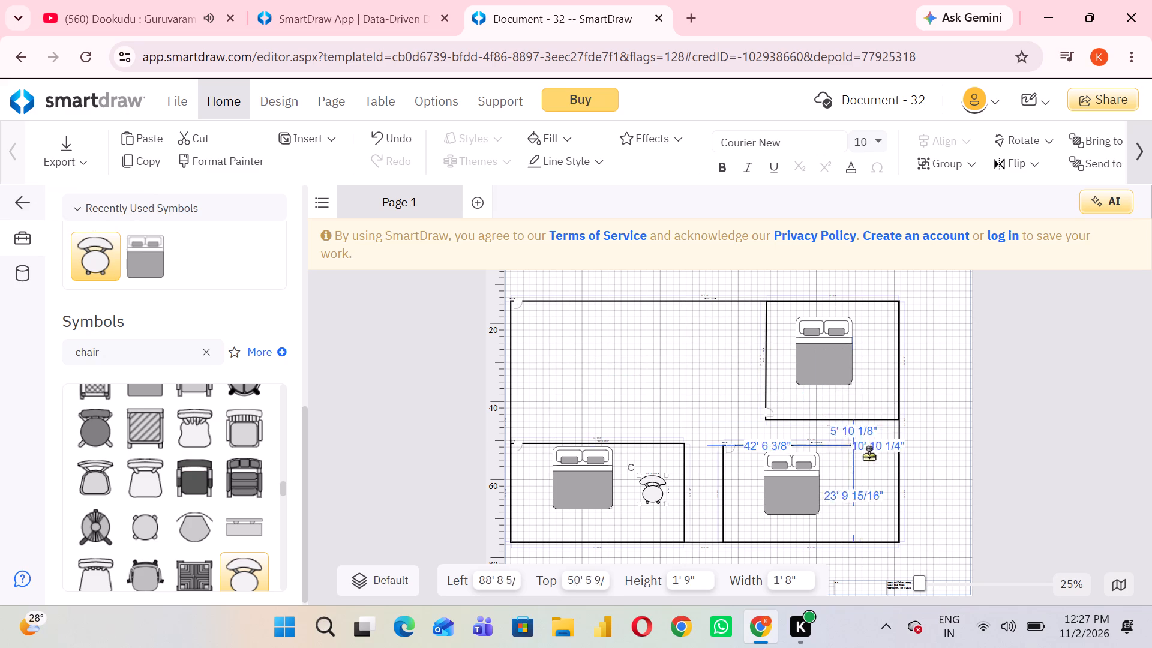
{"action": "left_click_drag", "start_coordinate": [869, 455], "coordinate": [853, 481]}
{"action": "left_click", "coordinate": [841, 504]}
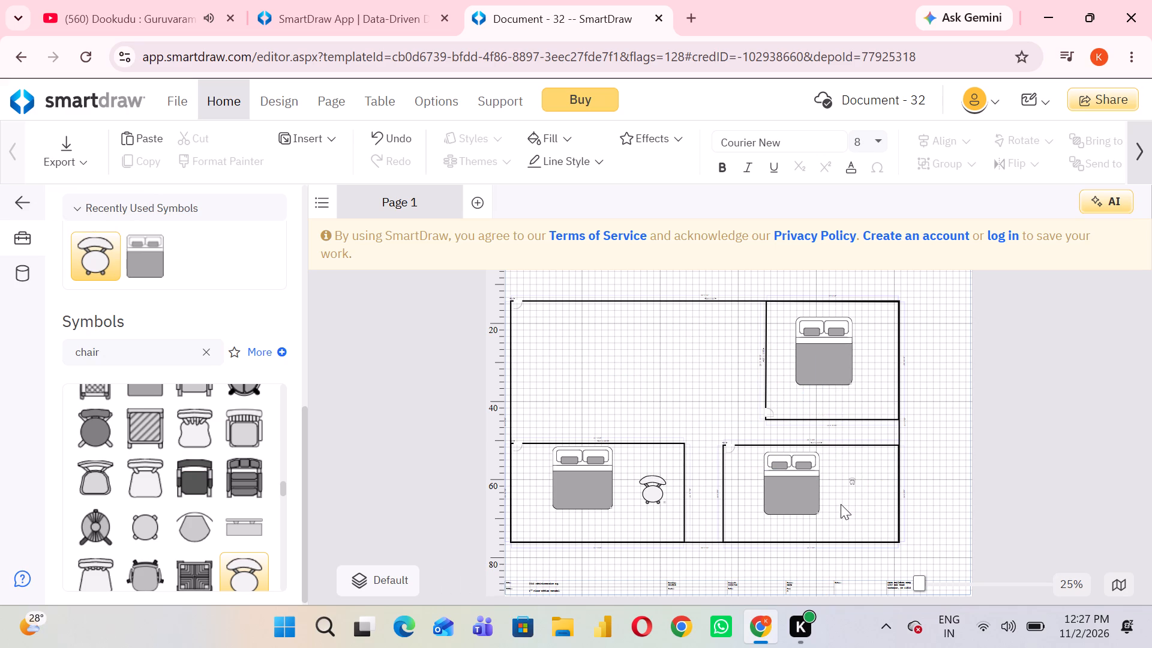
{"action": "left_click", "coordinate": [853, 479]}
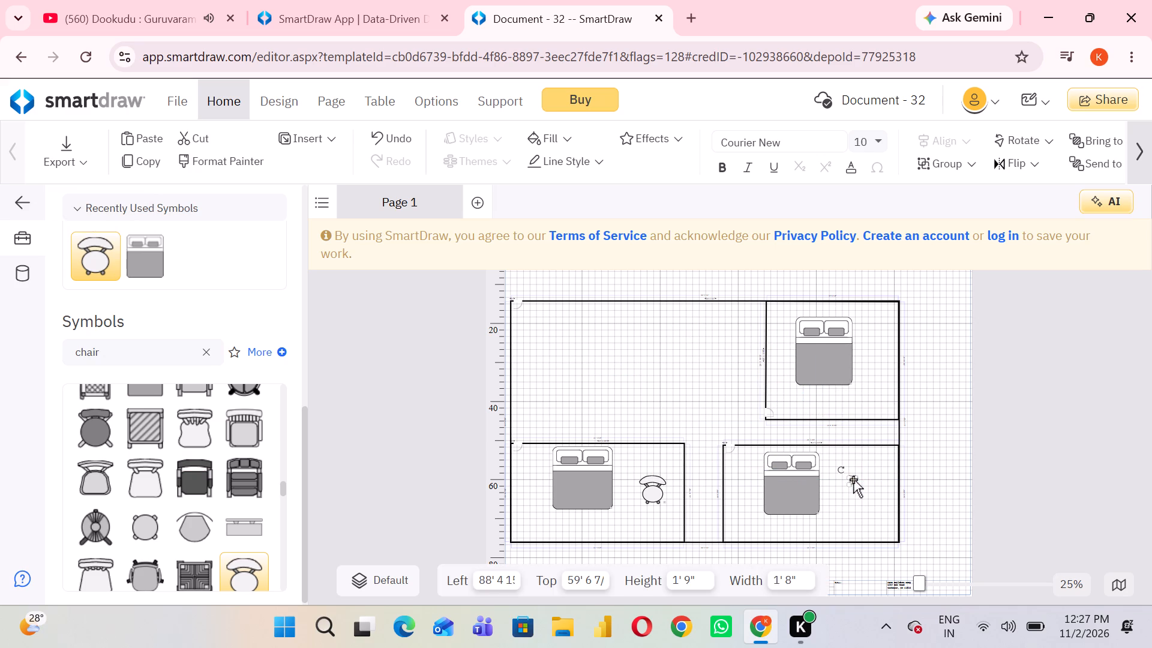
{"action": "left_click_drag", "start_coordinate": [854, 478], "coordinate": [861, 472]}
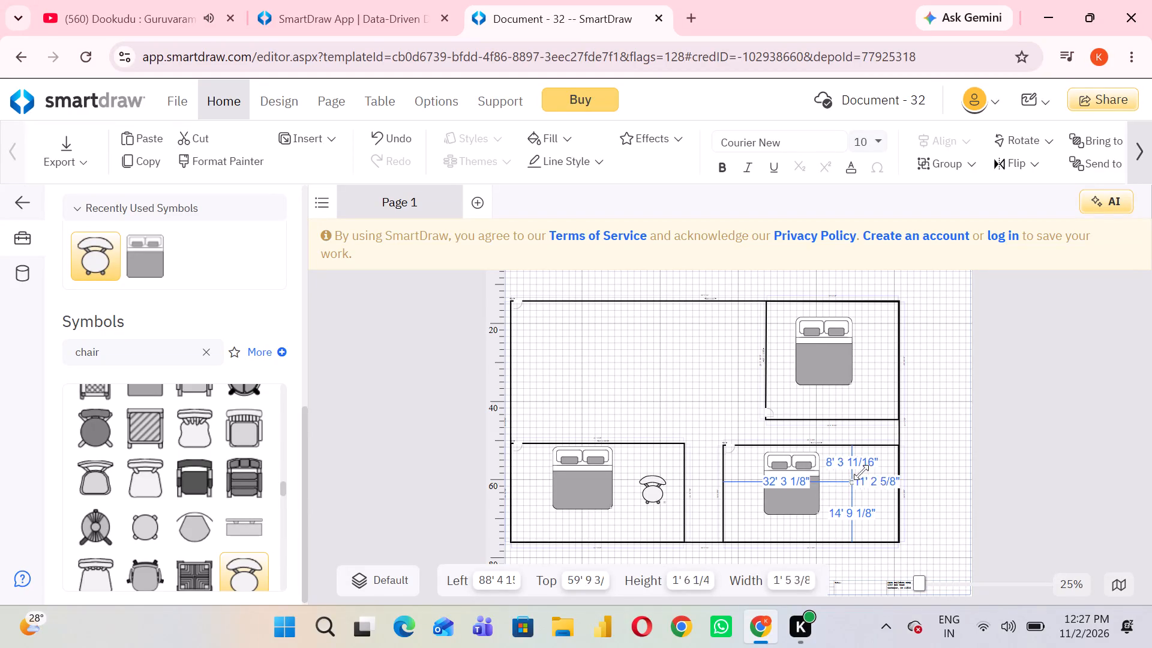
{"action": "left_click_drag", "start_coordinate": [861, 472], "coordinate": [911, 492]}
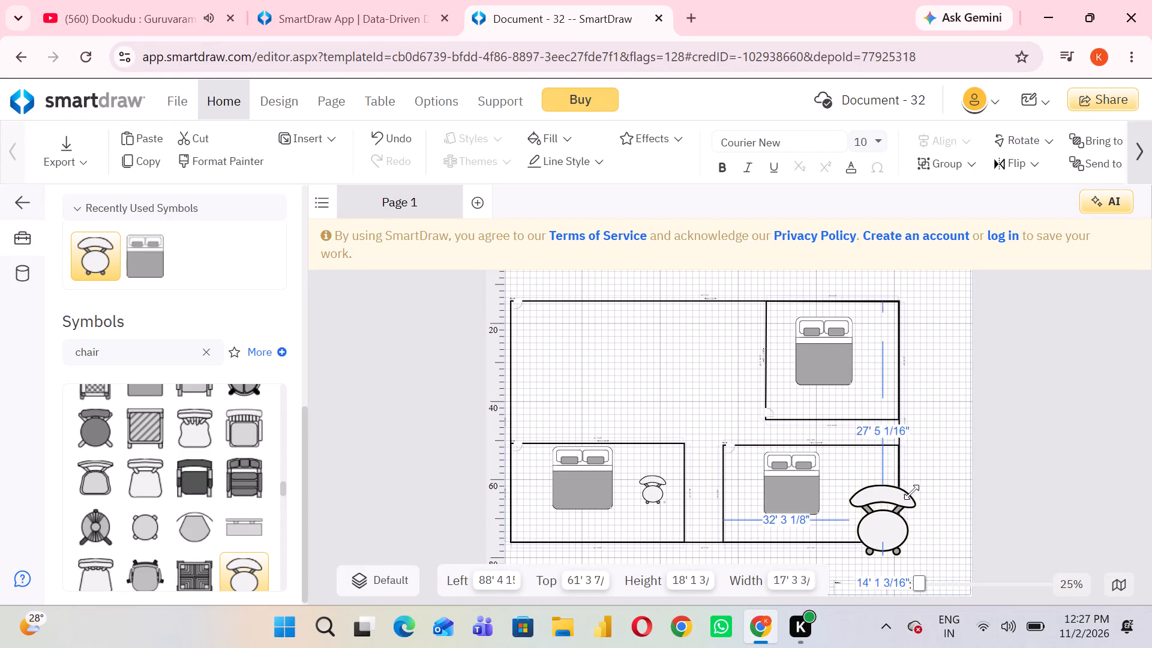
{"action": "left_click_drag", "start_coordinate": [911, 492], "coordinate": [887, 493]}
{"action": "left_click_drag", "start_coordinate": [866, 509], "coordinate": [856, 493]}
{"action": "left_click_drag", "start_coordinate": [875, 469], "coordinate": [869, 481]}
{"action": "left_click", "coordinate": [852, 497]}
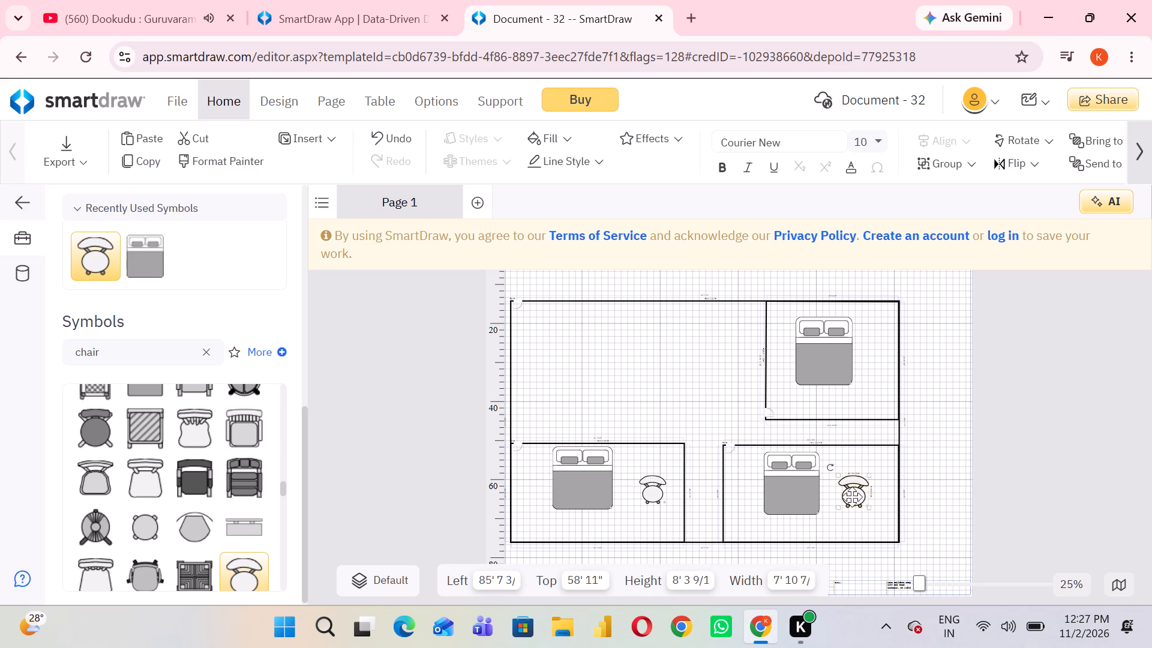
Place a Wooden Bar Stool in the upper-right room's lower-right corner, enlarged to about 6' 9" square.
{"action": "left_click", "coordinate": [816, 356]}
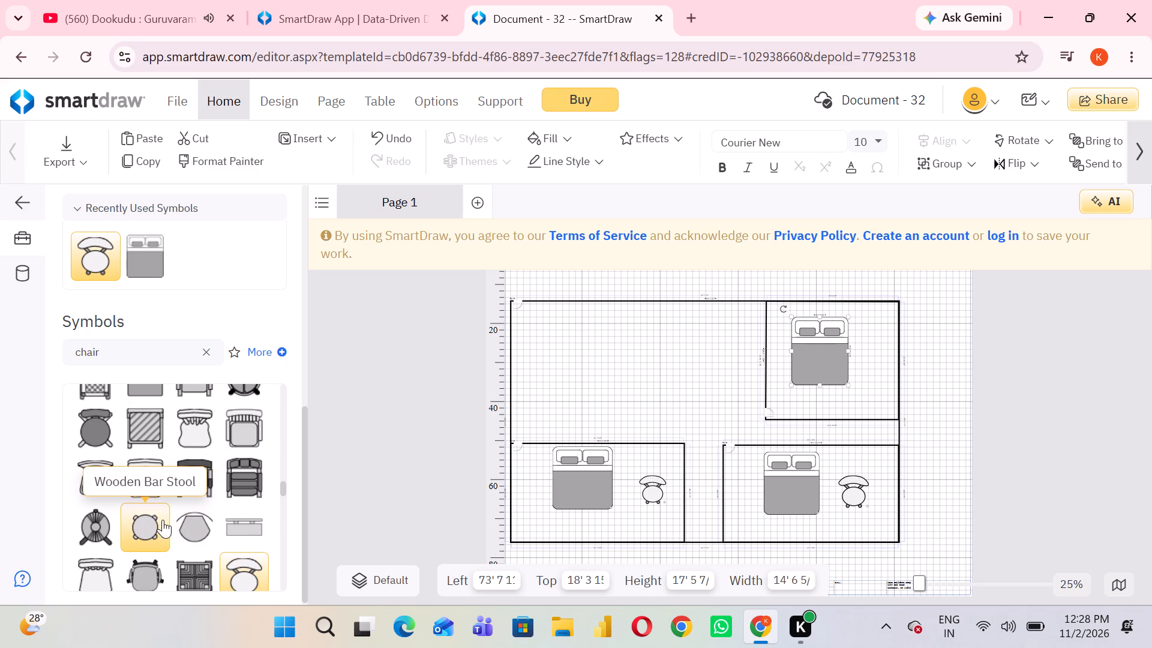
{"action": "left_click_drag", "start_coordinate": [157, 520], "coordinate": [823, 391]}
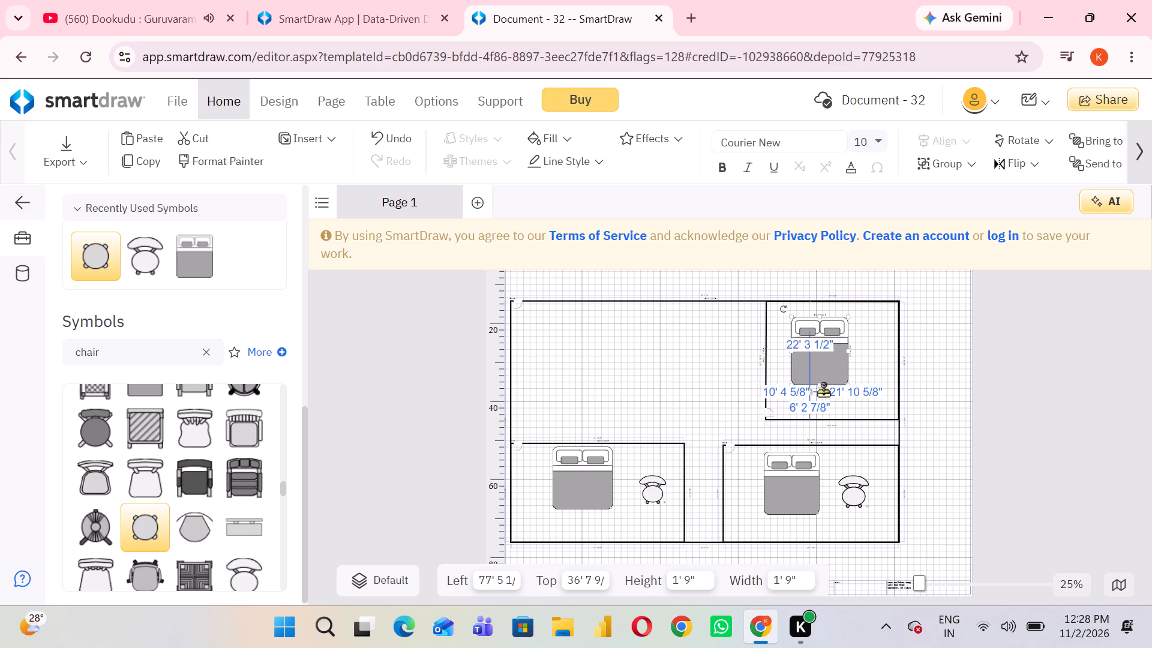
{"action": "left_click_drag", "start_coordinate": [823, 391], "coordinate": [879, 405]}
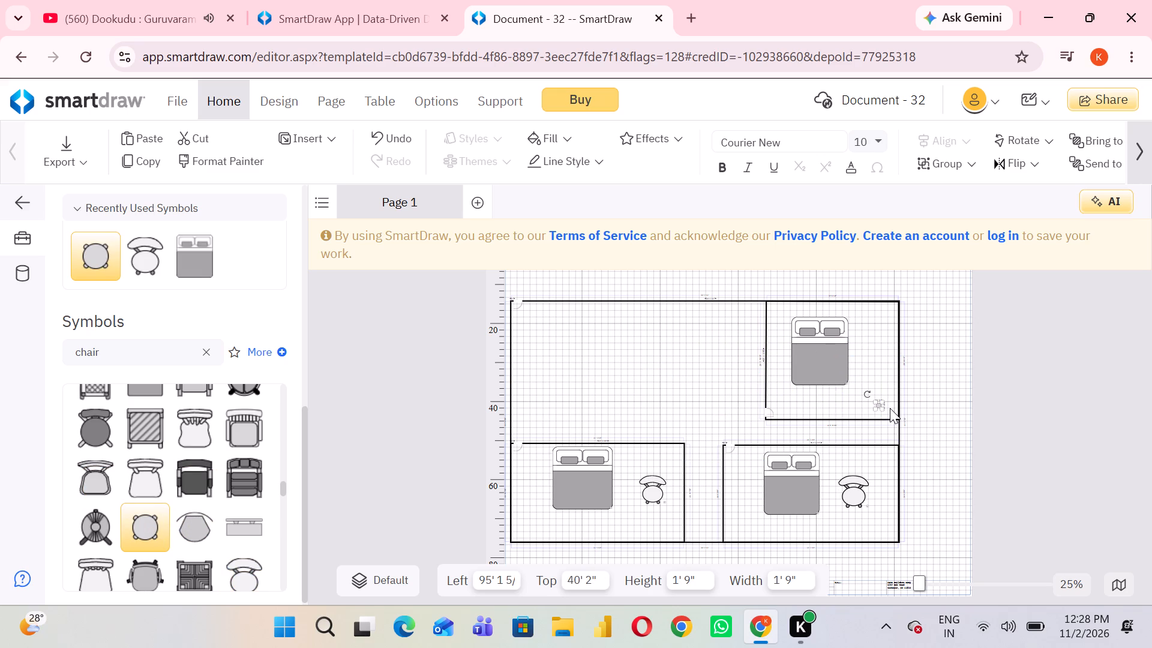
{"action": "left_click_drag", "start_coordinate": [875, 400], "coordinate": [856, 400]}
{"action": "left_click_drag", "start_coordinate": [871, 395], "coordinate": [881, 401]}
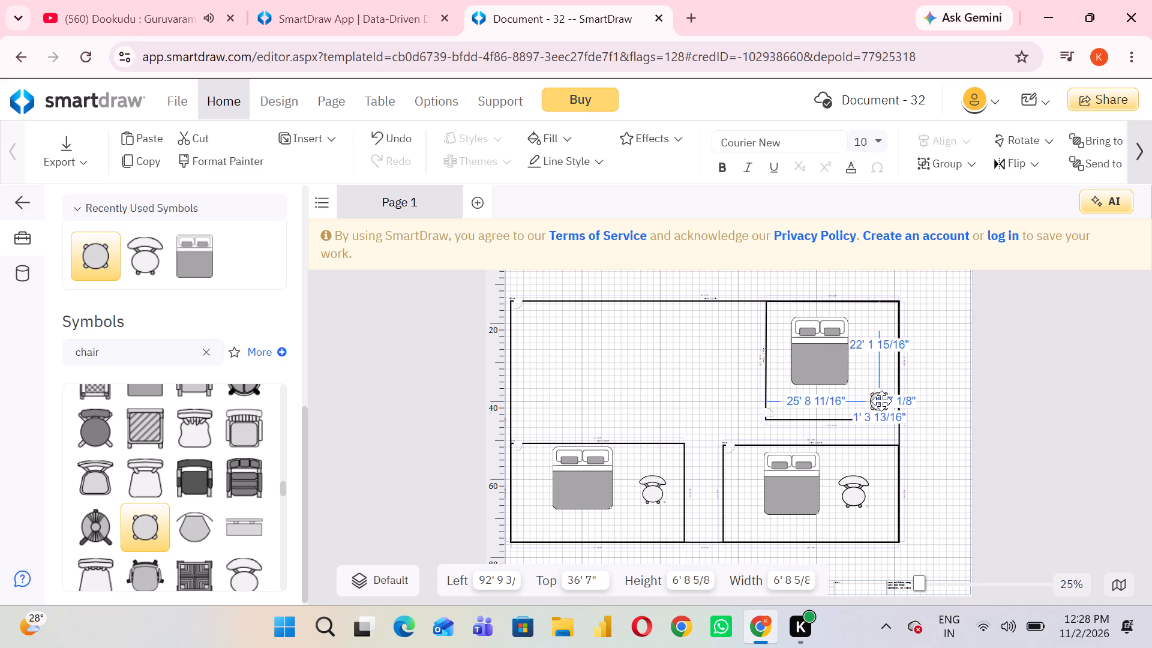
{"action": "left_click_drag", "start_coordinate": [881, 401], "coordinate": [884, 403]}
{"action": "left_click", "coordinate": [769, 403]}
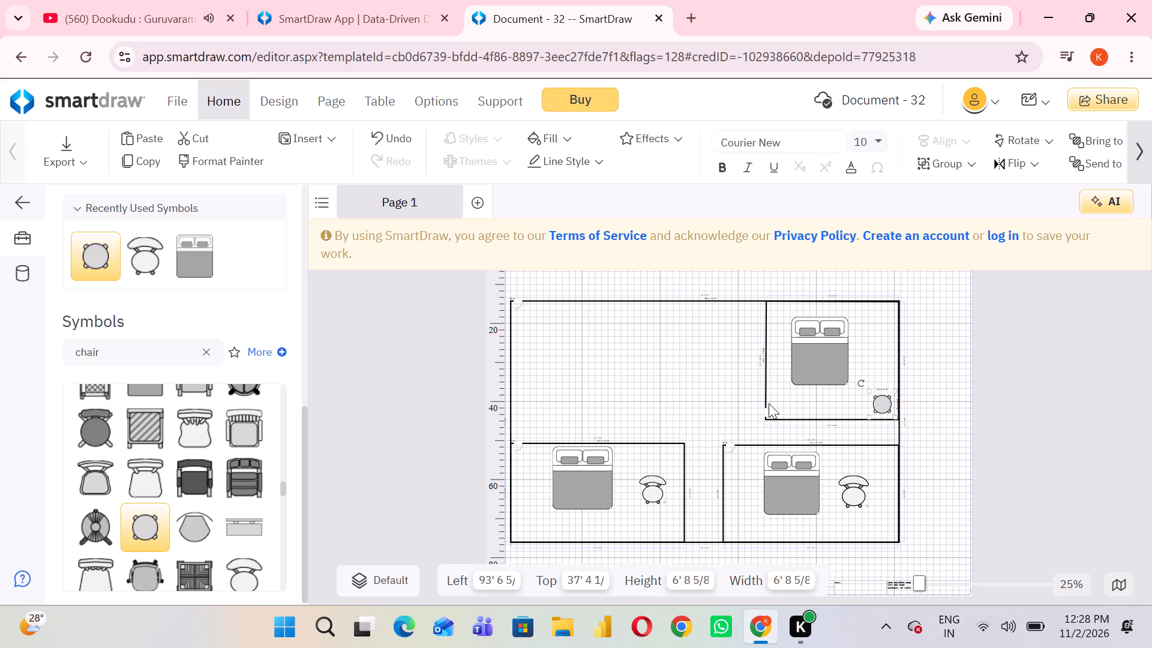
Search the symbol library for mirror.
{"action": "left_click", "coordinate": [209, 347]}
{"action": "left_click", "coordinate": [153, 354]}
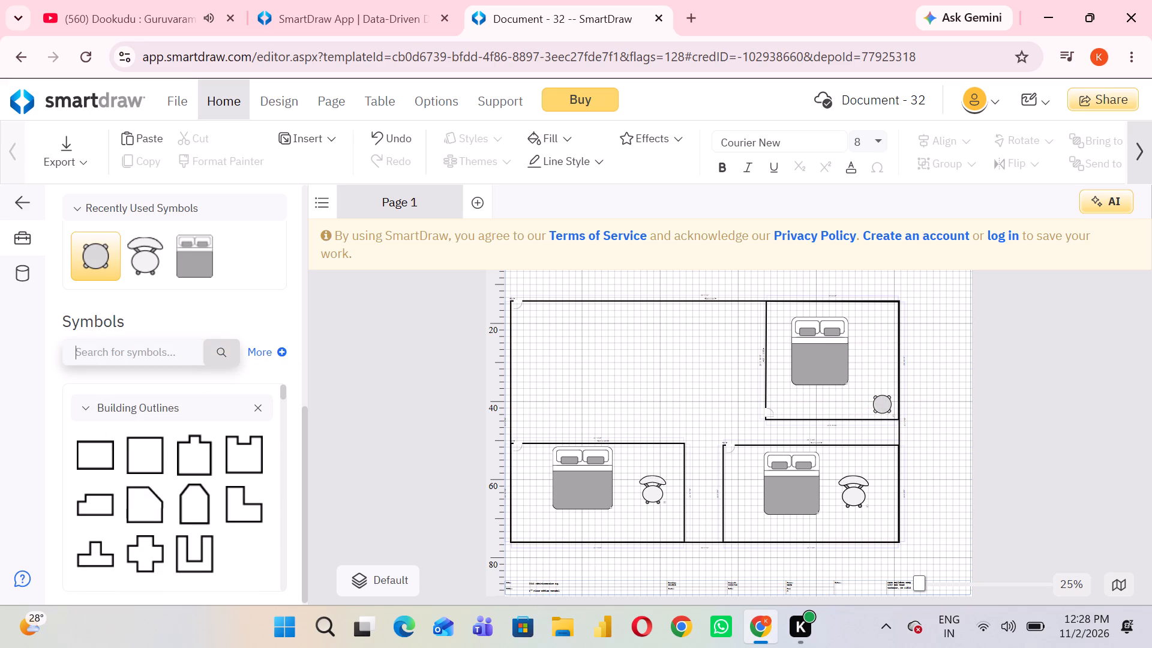
{"action": "type", "text": "mirrot"}
{"action": "key", "text": "BackSpace"}
{"action": "key", "text": "r"}
{"action": "key", "text": "Return"}
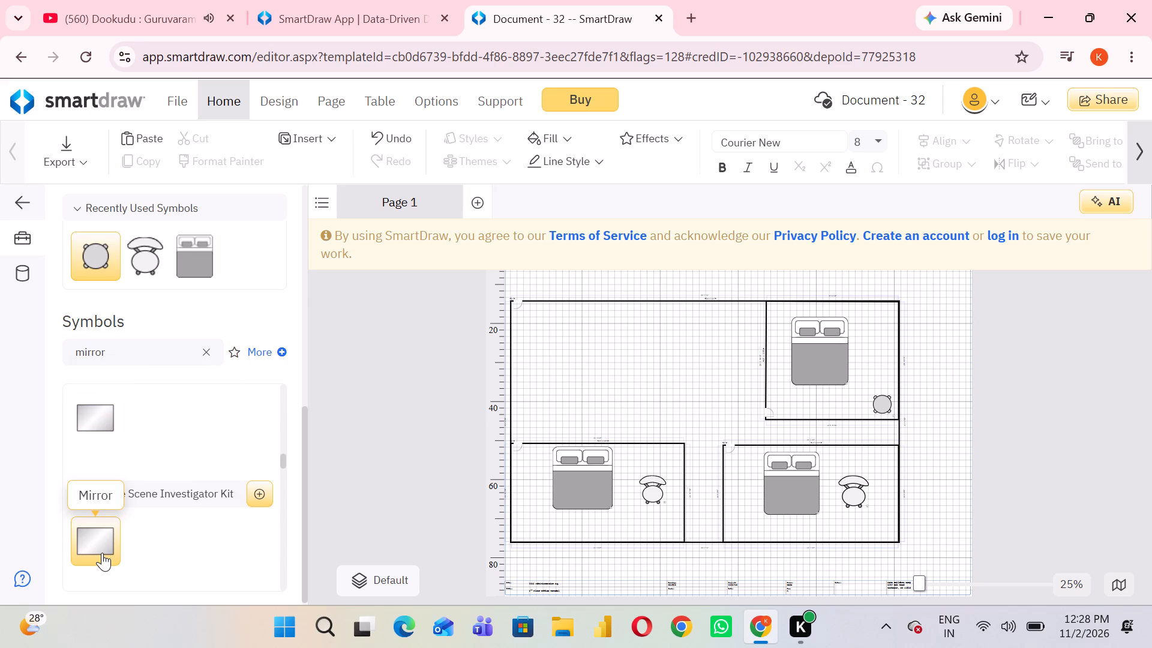
Place a Mirror near the lower-left room's upper wall, between the bed and the right wall.
{"action": "left_click_drag", "start_coordinate": [102, 553], "coordinate": [656, 451]}
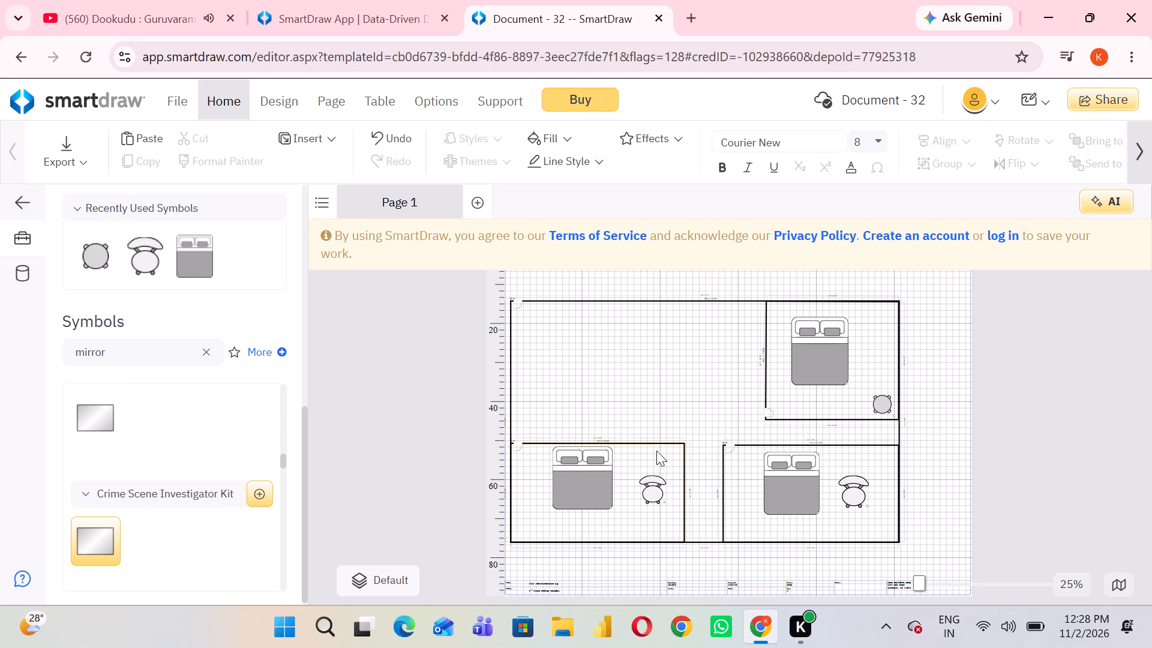
{"action": "left_click_drag", "start_coordinate": [656, 451], "coordinate": [642, 455]}
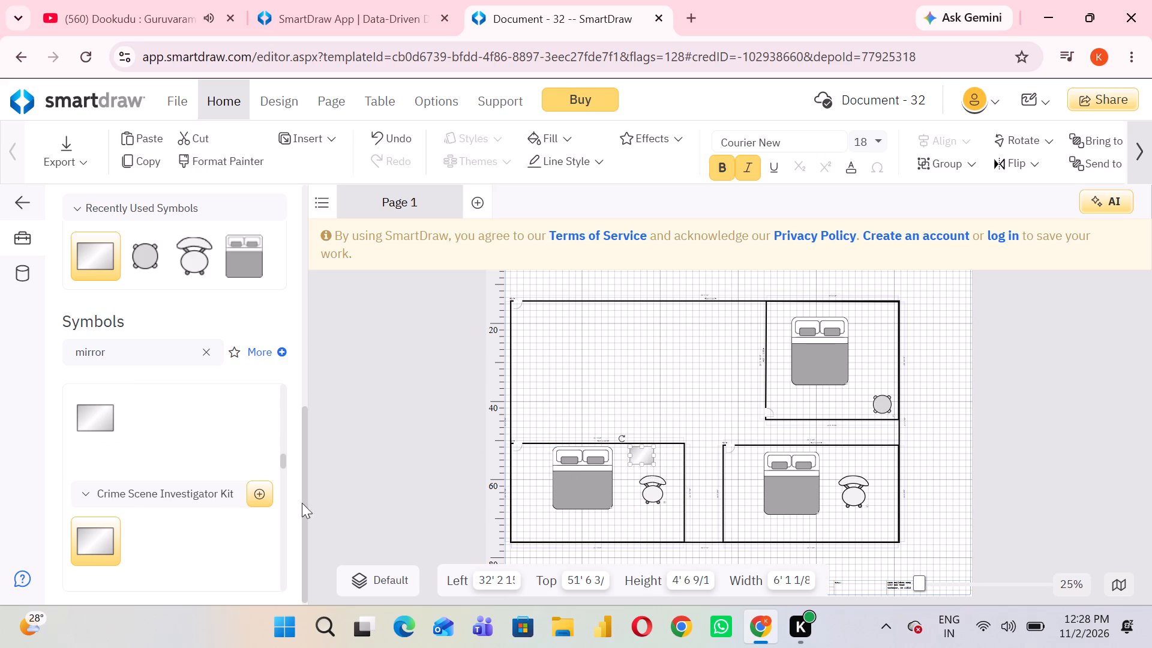
Place a Mirror above the chair in the lower-right room and shift that chair slightly right beneath it.
{"action": "left_click_drag", "start_coordinate": [91, 545], "coordinate": [844, 464]}
{"action": "left_click_drag", "start_coordinate": [846, 464], "coordinate": [847, 457]}
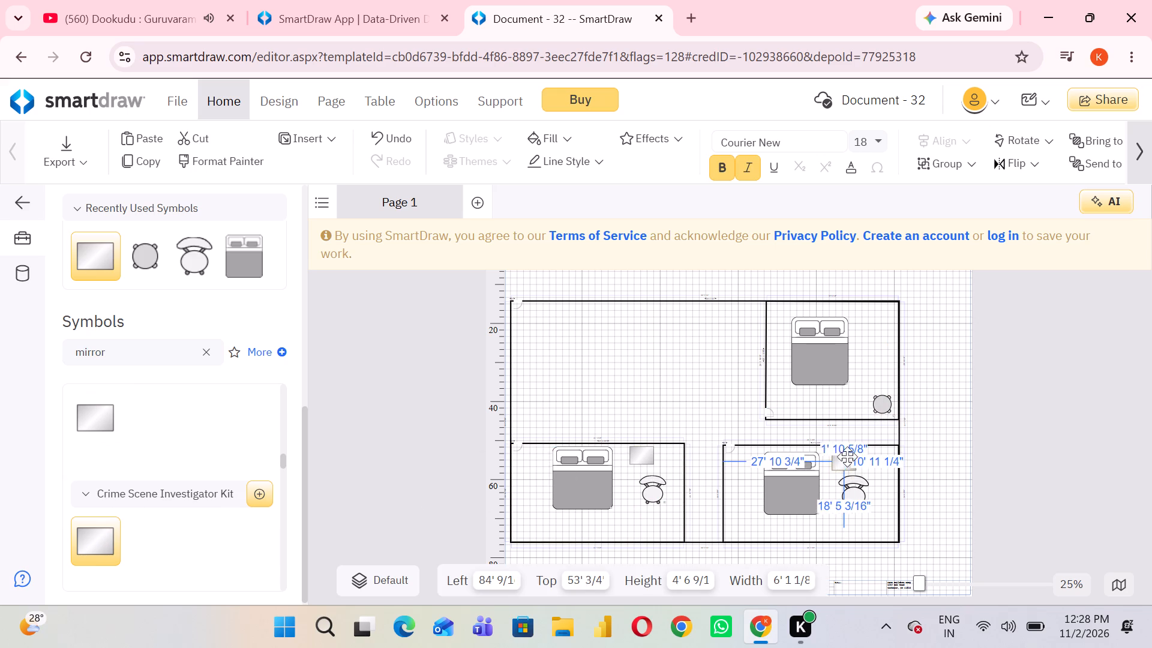
{"action": "left_click_drag", "start_coordinate": [847, 457], "coordinate": [863, 460]}
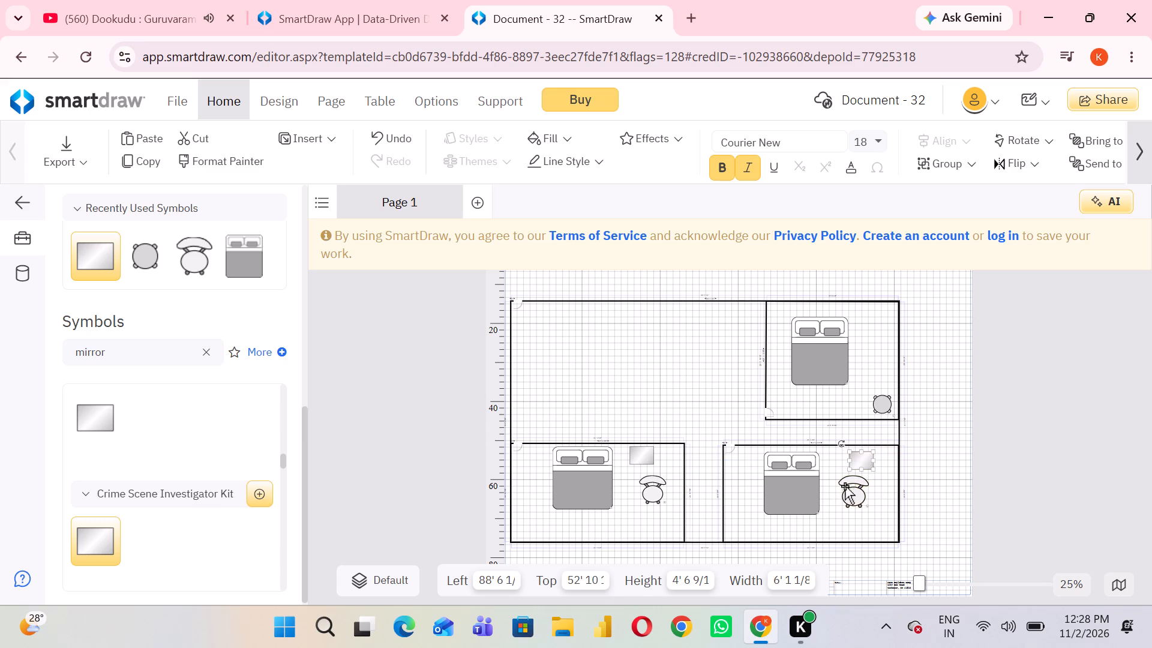
{"action": "left_click_drag", "start_coordinate": [856, 490], "coordinate": [862, 491]}
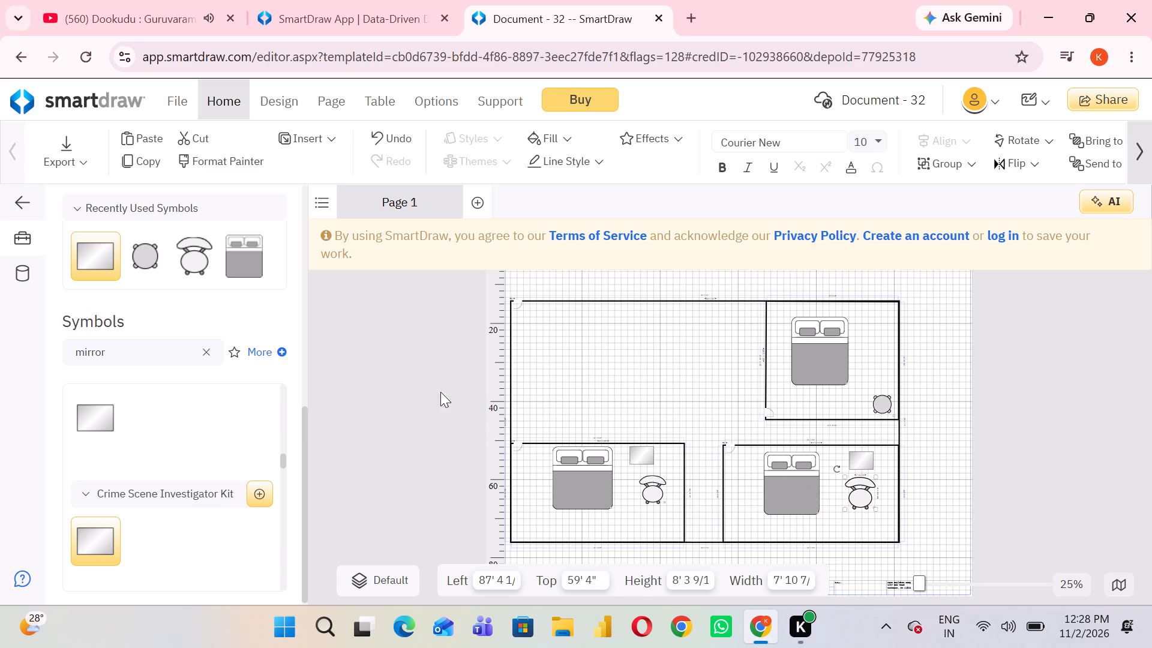
Shift the upper-right room's bed toward that room's upper-left corner and place a Mirror to the right of the bed.
{"action": "left_click_drag", "start_coordinate": [835, 340], "coordinate": [820, 340]}
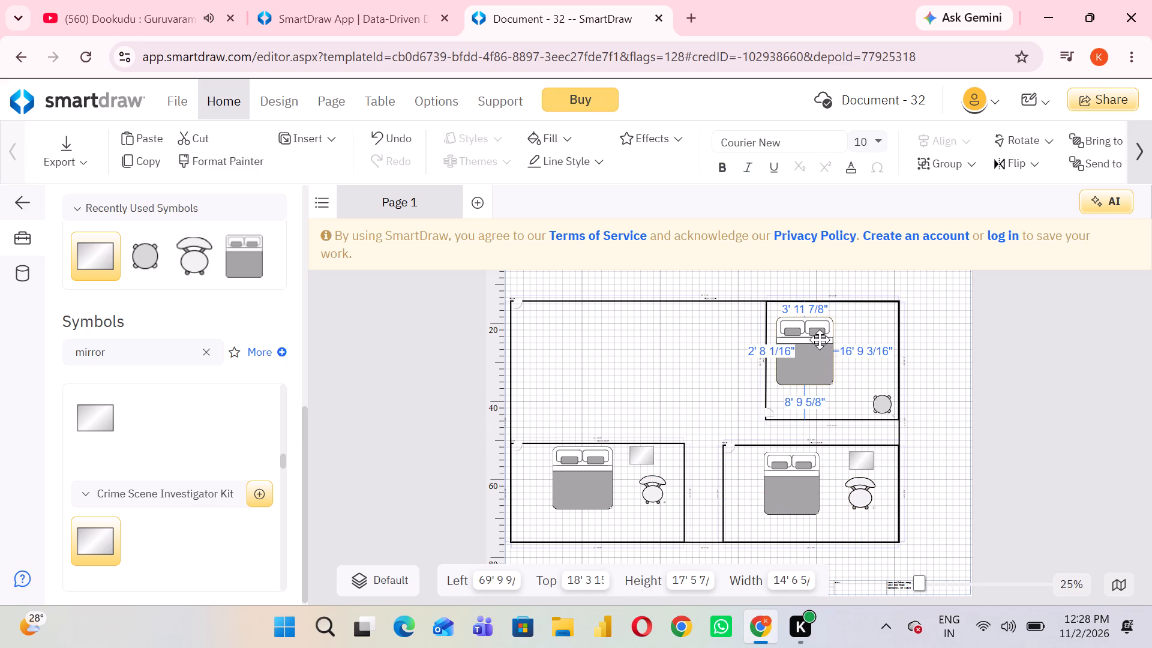
{"action": "left_click_drag", "start_coordinate": [820, 340], "coordinate": [821, 333]}
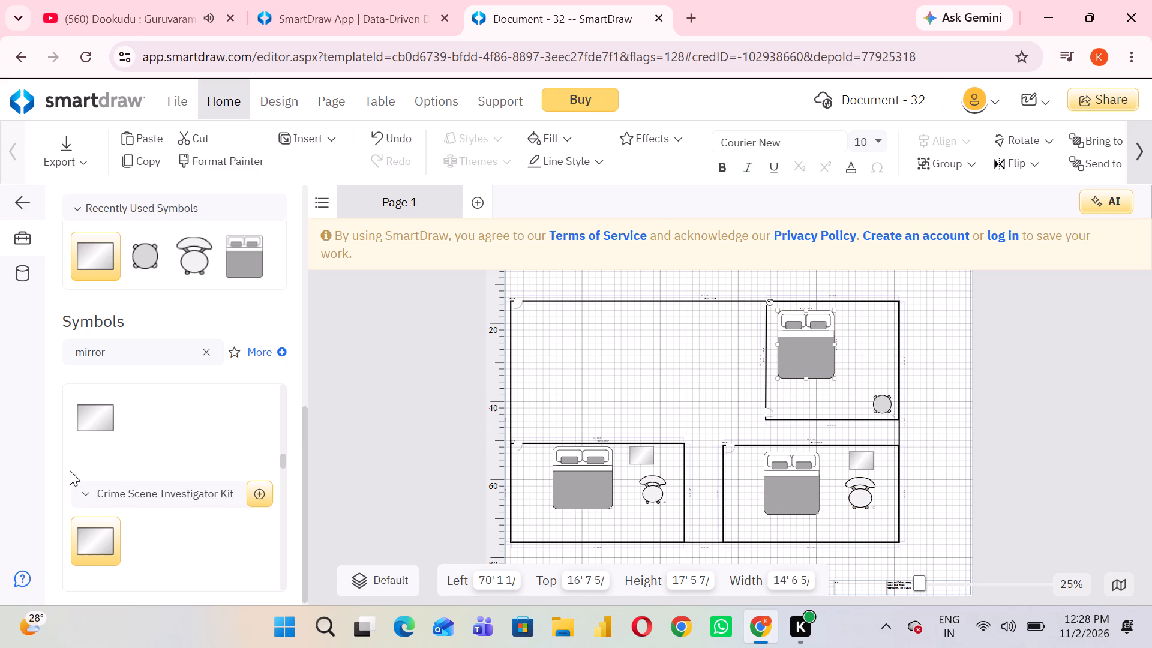
{"action": "left_click_drag", "start_coordinate": [83, 543], "coordinate": [891, 340]}
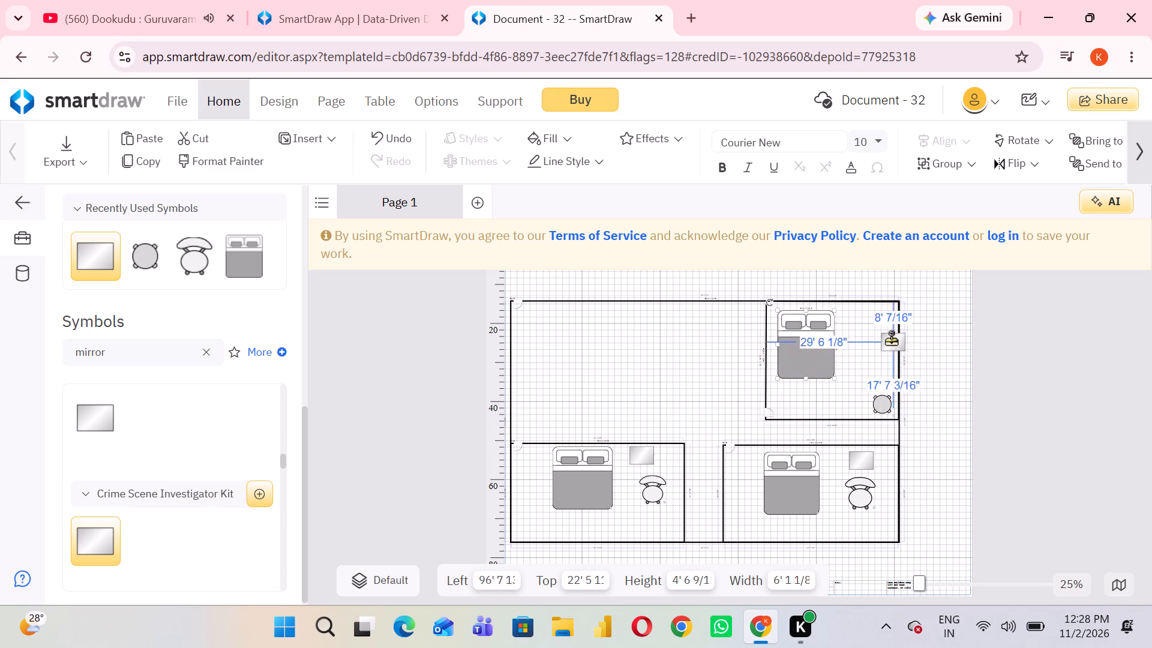
{"action": "left_click_drag", "start_coordinate": [891, 340], "coordinate": [866, 323]}
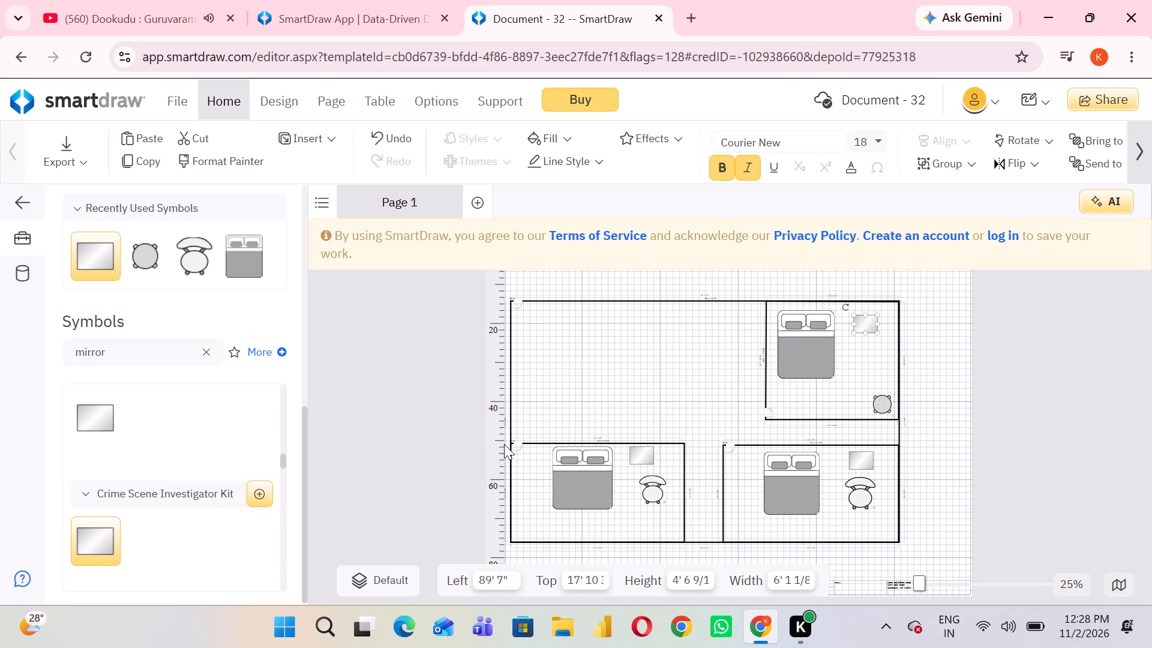
{"action": "left_click", "coordinate": [568, 366]}
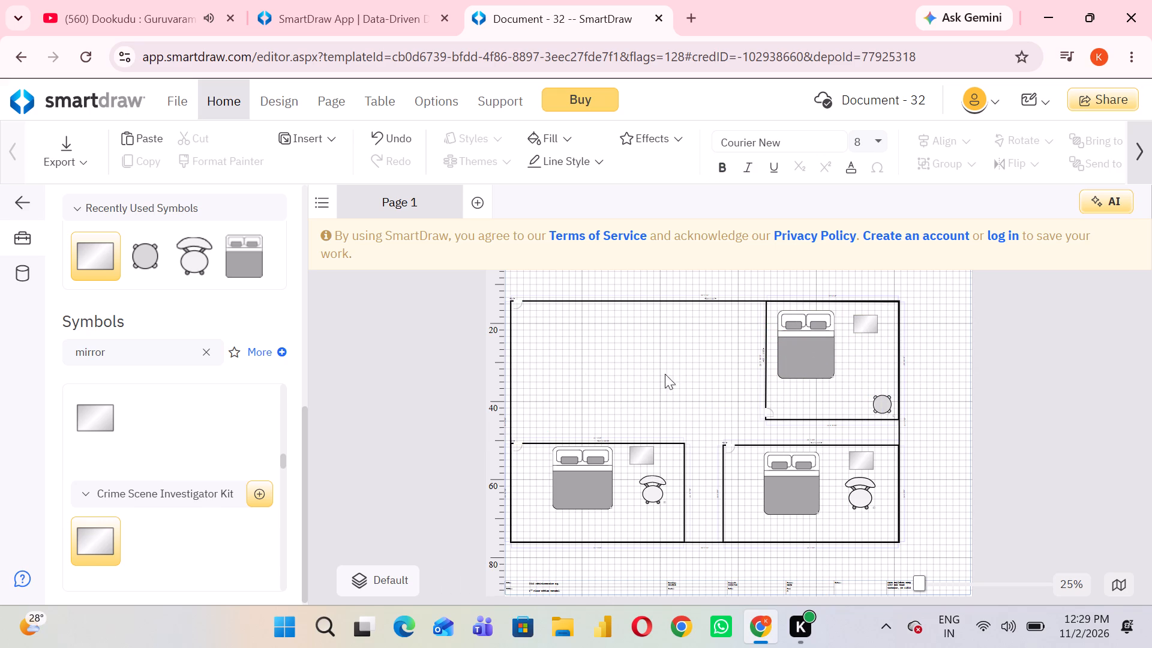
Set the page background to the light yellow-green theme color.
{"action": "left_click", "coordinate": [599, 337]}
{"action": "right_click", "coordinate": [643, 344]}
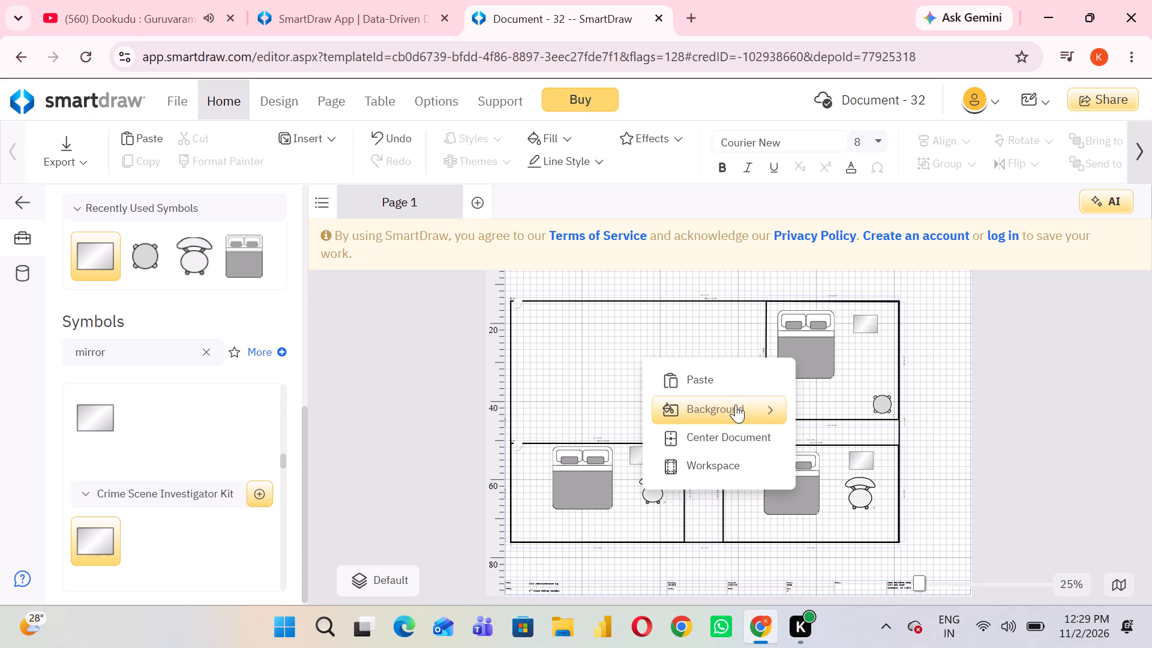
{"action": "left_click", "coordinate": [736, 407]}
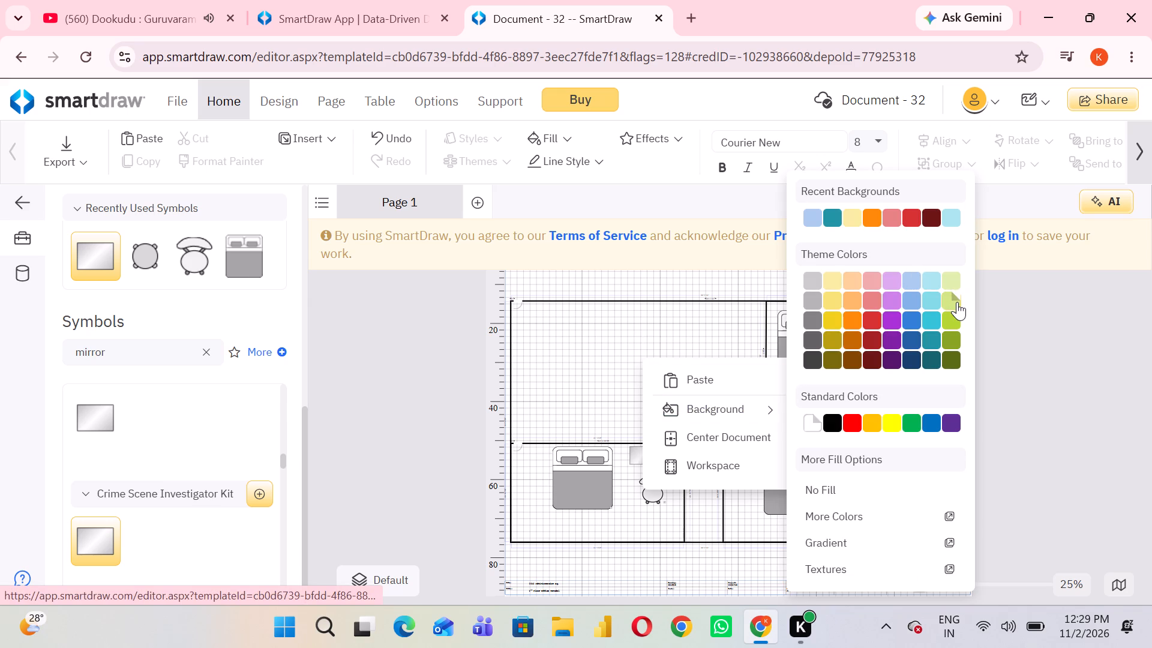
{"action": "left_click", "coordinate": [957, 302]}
Set the page background to the light cyan-blue theme color.
{"action": "right_click", "coordinate": [702, 317]}
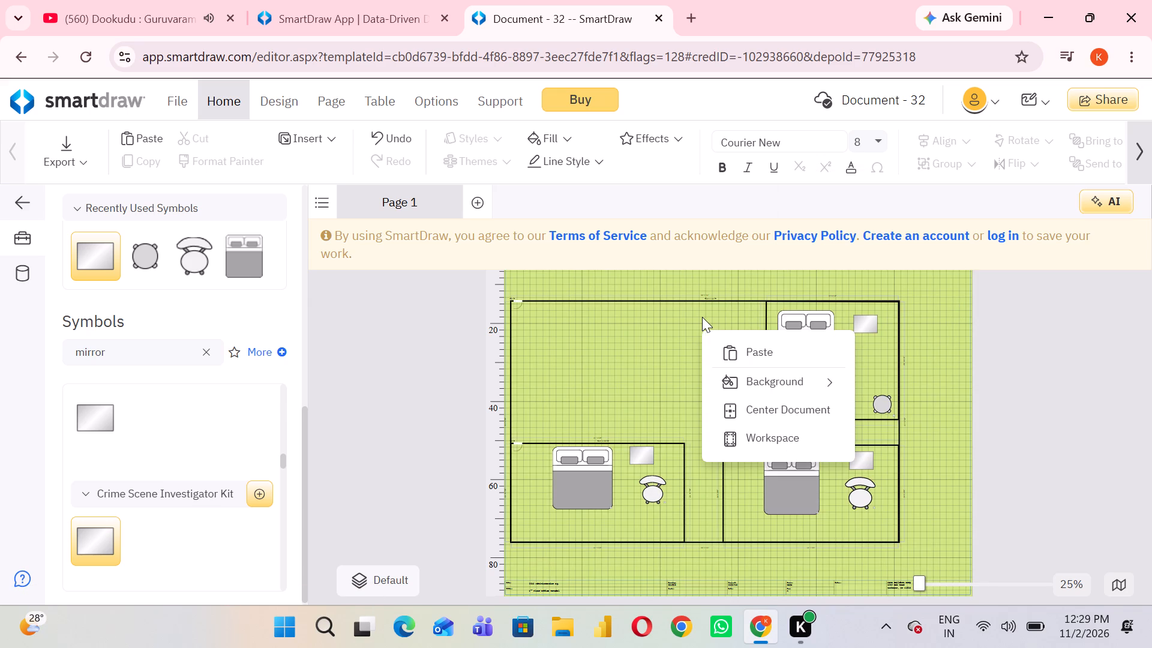
{"action": "left_click", "coordinate": [782, 374]}
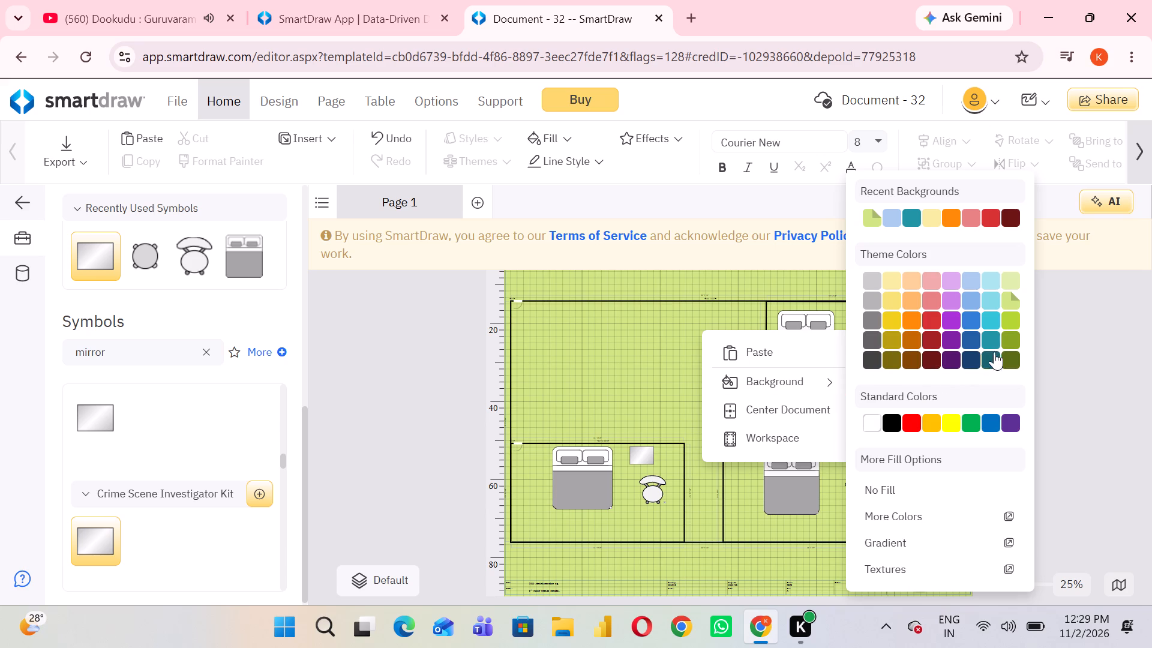
{"action": "left_click", "coordinate": [986, 299]}
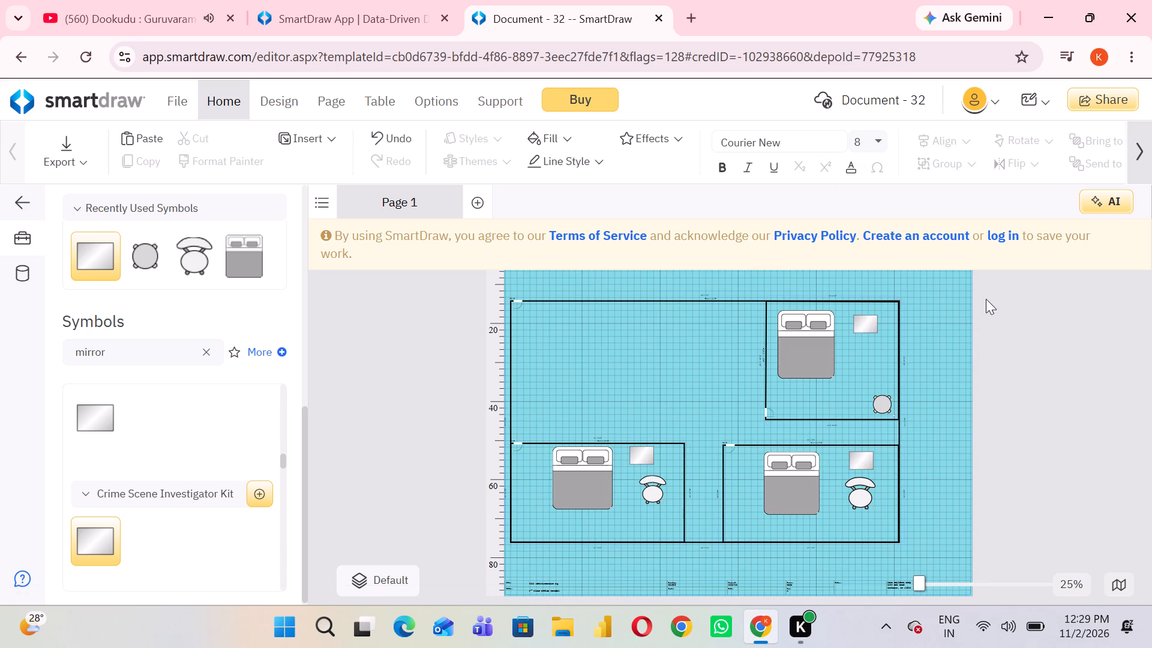
Set the page background to the light yellow-green theme color.
{"action": "right_click", "coordinate": [636, 376]}
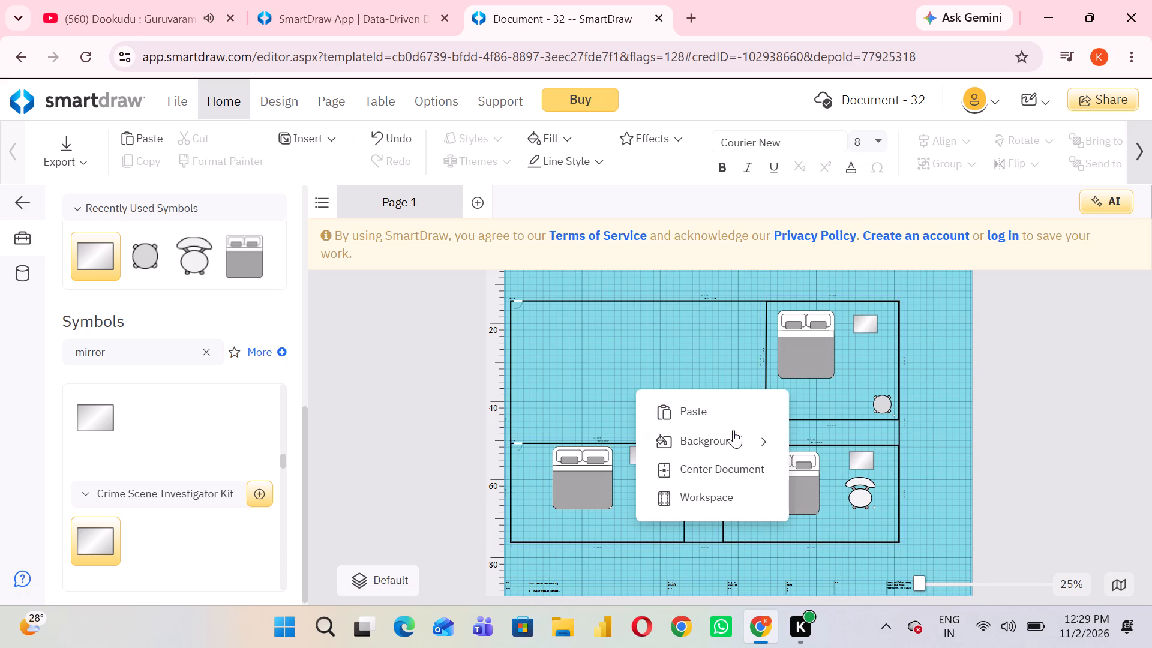
{"action": "left_click", "coordinate": [733, 433]}
{"action": "left_click", "coordinate": [944, 280]}
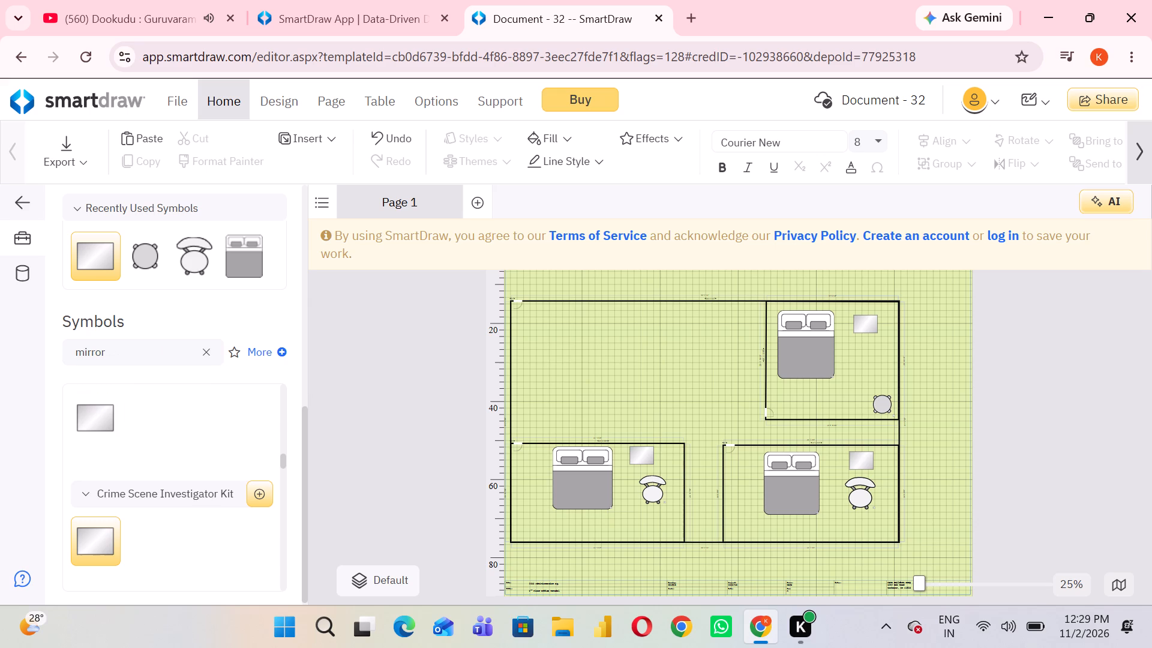
Search the symbols for "dinner table" and place the round table with four chairs in the open area left of the upper-right room.
{"action": "left_click", "coordinate": [203, 355]}
{"action": "left_click", "coordinate": [183, 352]}
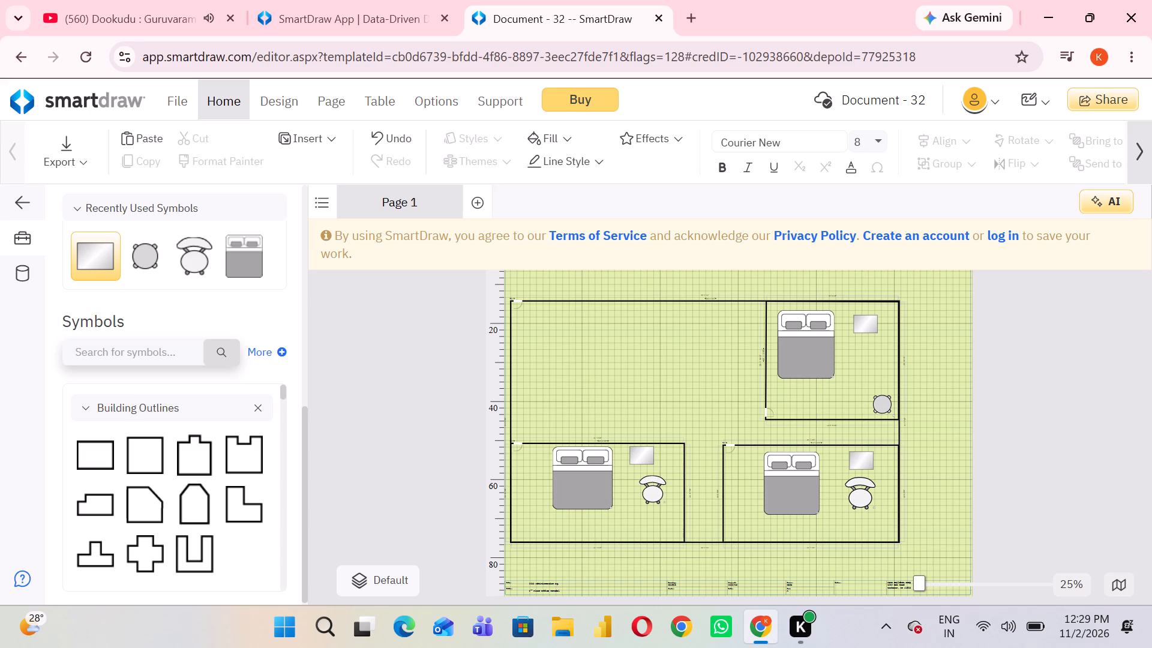
{"action": "left_click", "coordinate": [165, 353]}
{"action": "key", "text": "d"}
{"action": "type", "text": "innner"}
{"action": "key", "text": "BackSpace"}
{"action": "key", "text": "BackSpace"}
{"action": "key", "text": "BackSpace"}
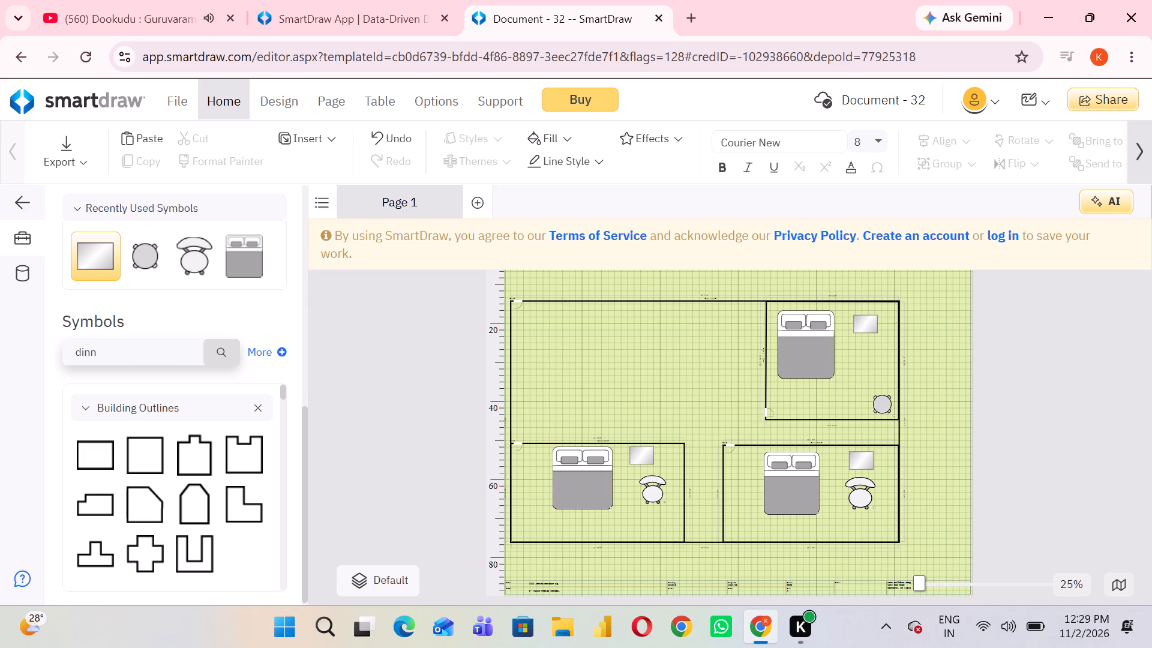
{"action": "type", "text": "er table"}
{"action": "key", "text": "Return"}
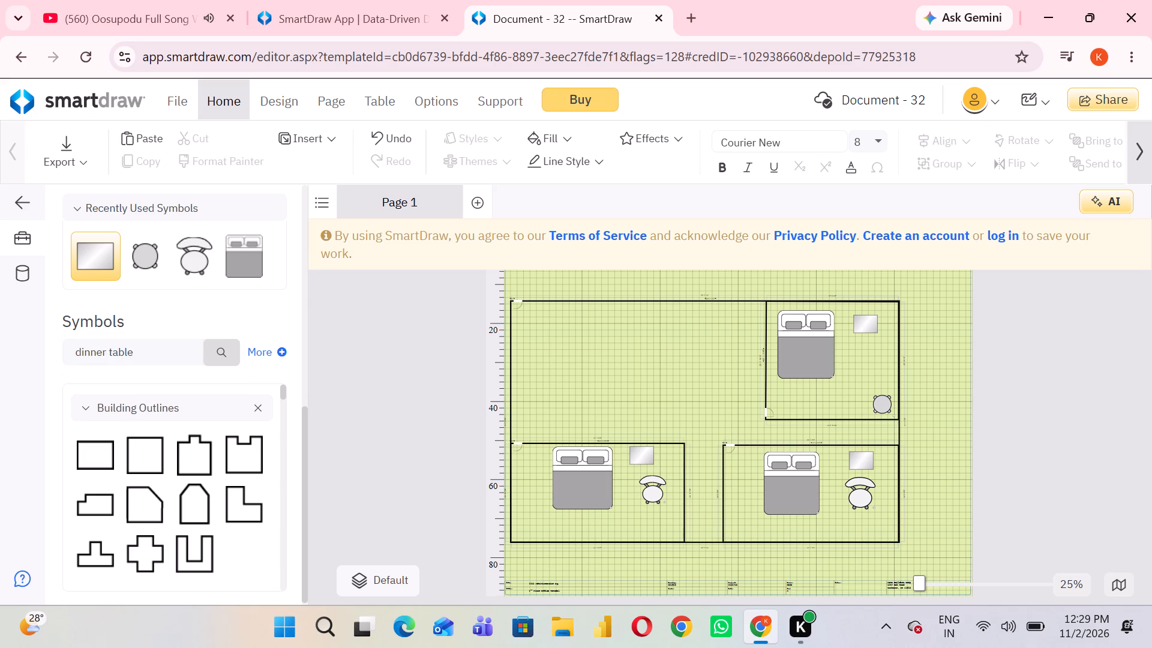
{"action": "scroll", "coordinate": [146, 451], "scroll_direction": "down", "scroll_amount": 1}
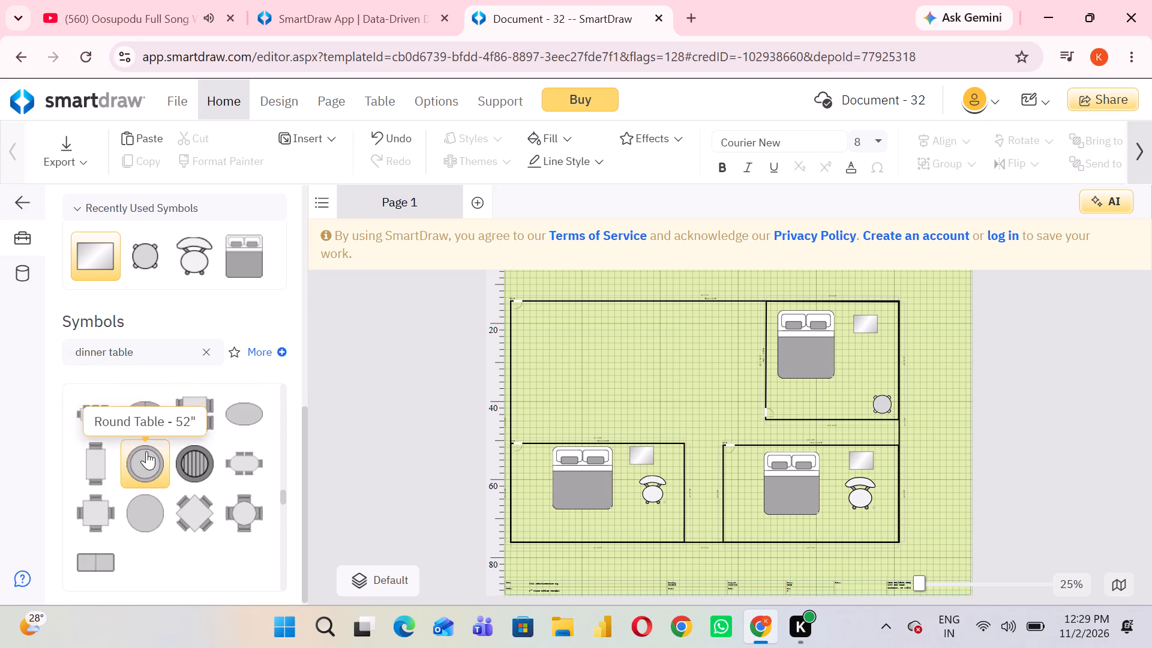
{"action": "scroll", "coordinate": [146, 451], "scroll_direction": "down", "scroll_amount": 1}
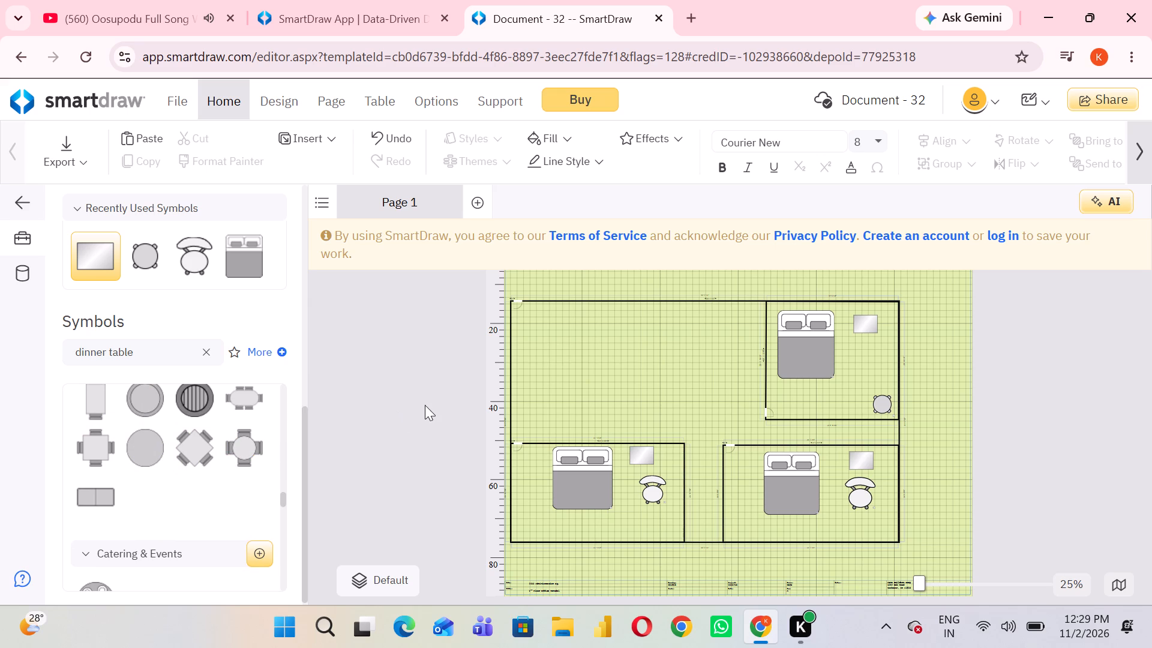
{"action": "left_click_drag", "start_coordinate": [238, 444], "coordinate": [634, 372]}
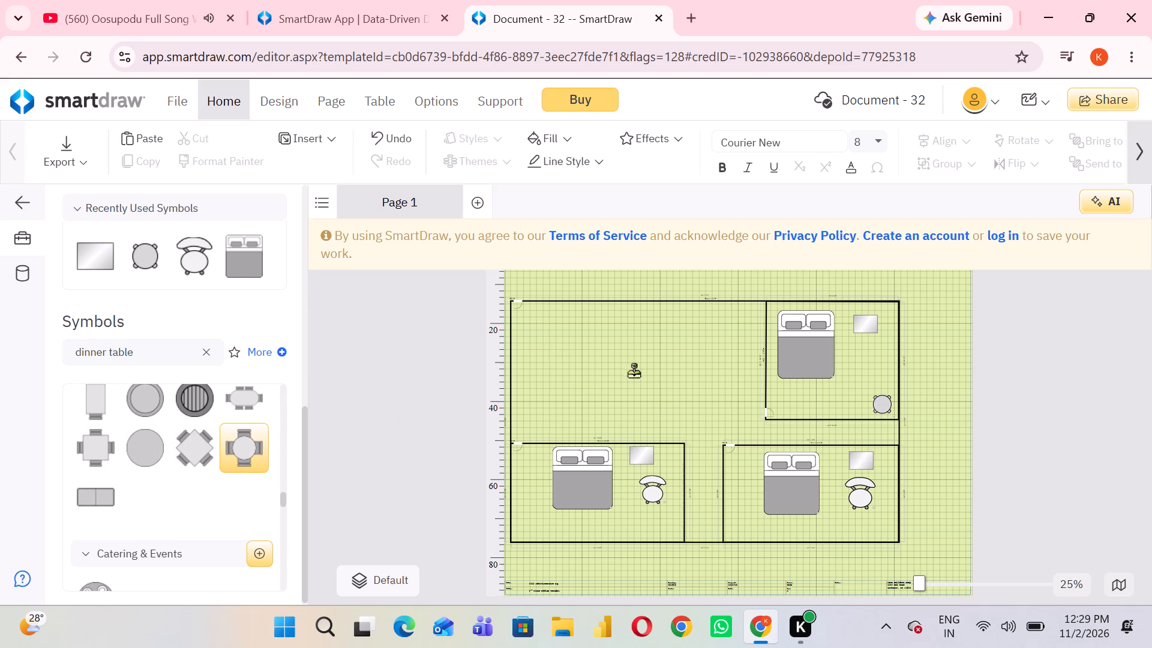
{"action": "left_click_drag", "start_coordinate": [634, 372], "coordinate": [672, 359]}
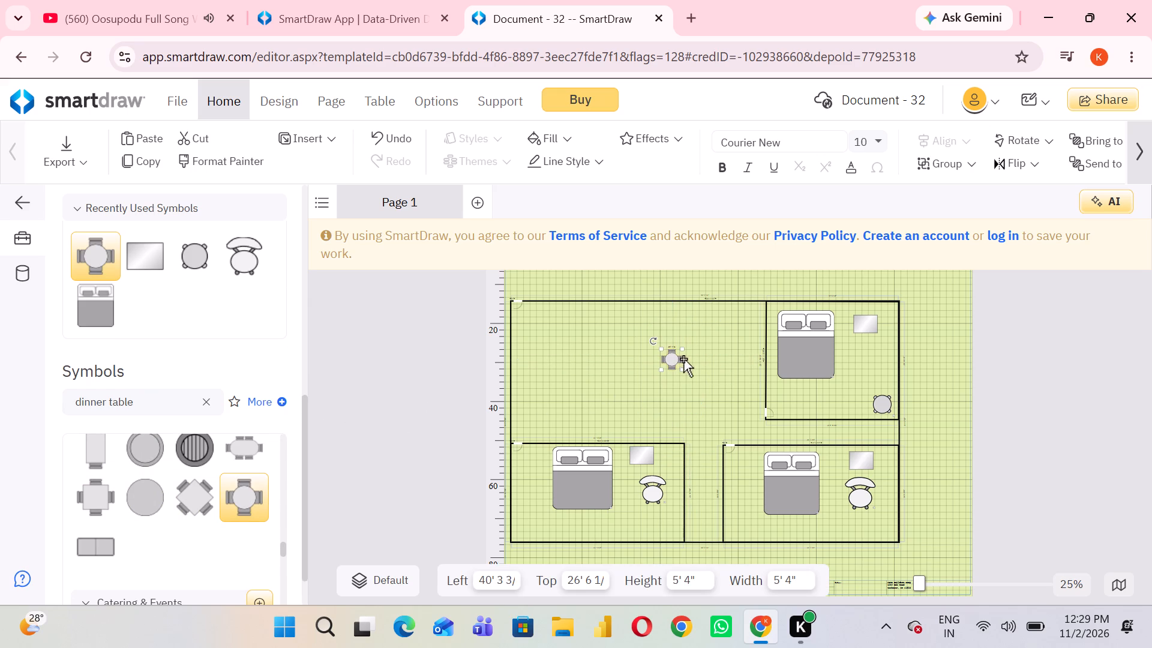
Enlarge the round dining table to about 12 ft 7 in square and shift it slightly up toward the upper wall.
{"action": "left_click", "coordinate": [680, 348]}
{"action": "left_click_drag", "start_coordinate": [683, 348], "coordinate": [679, 355]}
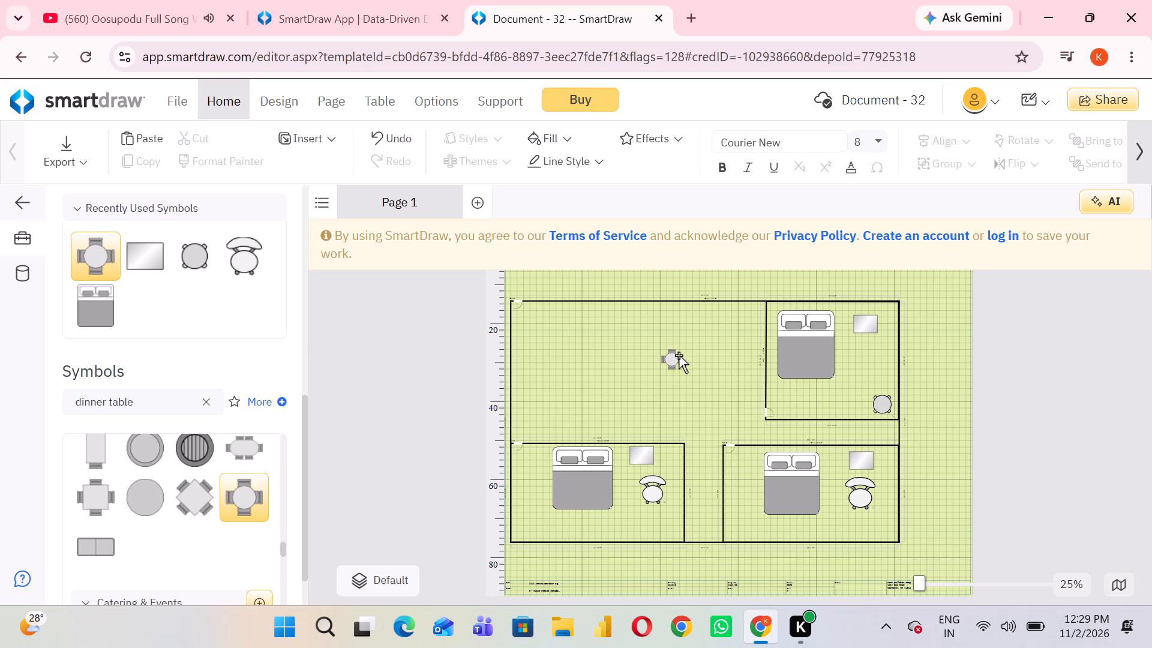
{"action": "left_click", "coordinate": [667, 358]}
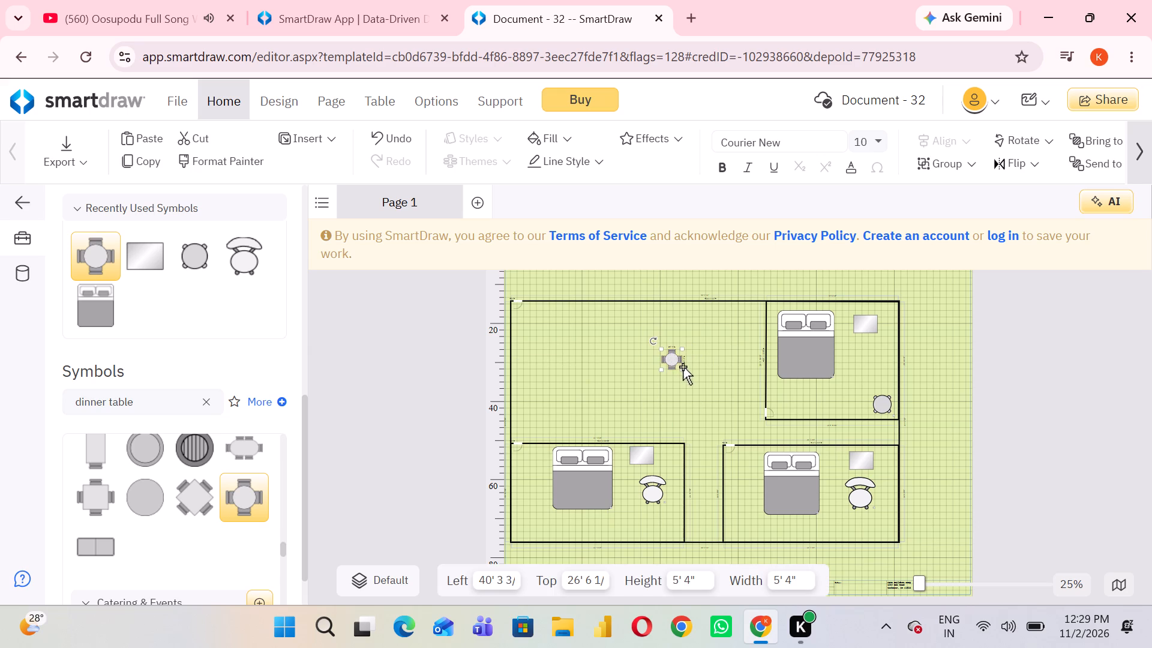
{"action": "left_click_drag", "start_coordinate": [683, 369], "coordinate": [776, 377]}
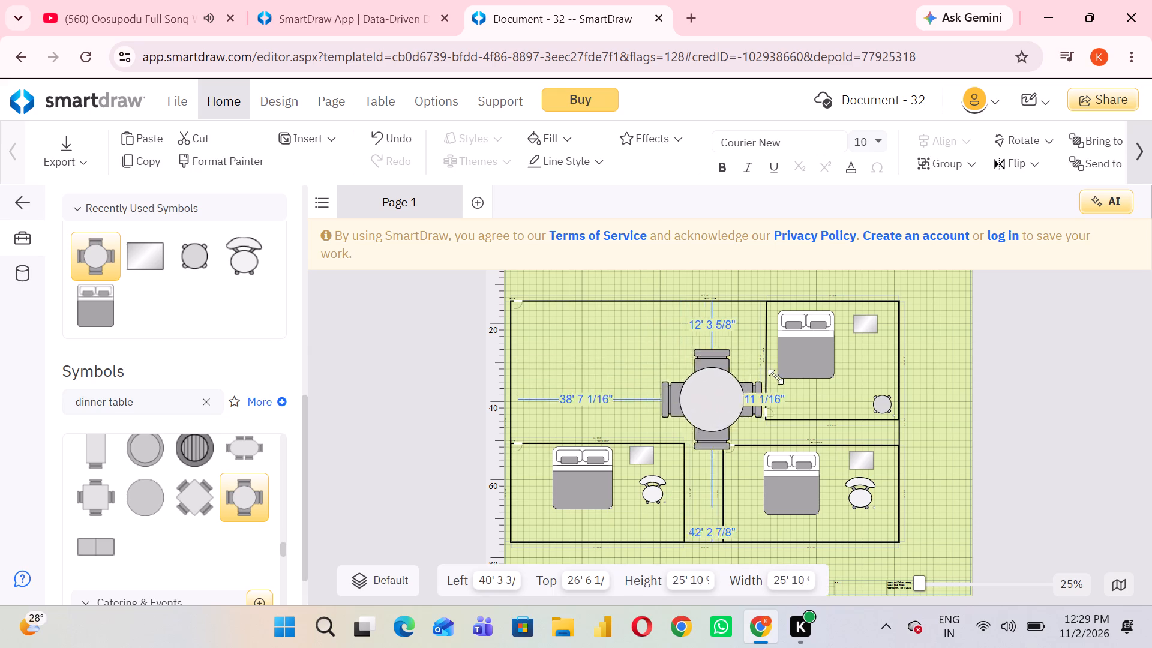
{"action": "left_click_drag", "start_coordinate": [776, 377], "coordinate": [711, 372]}
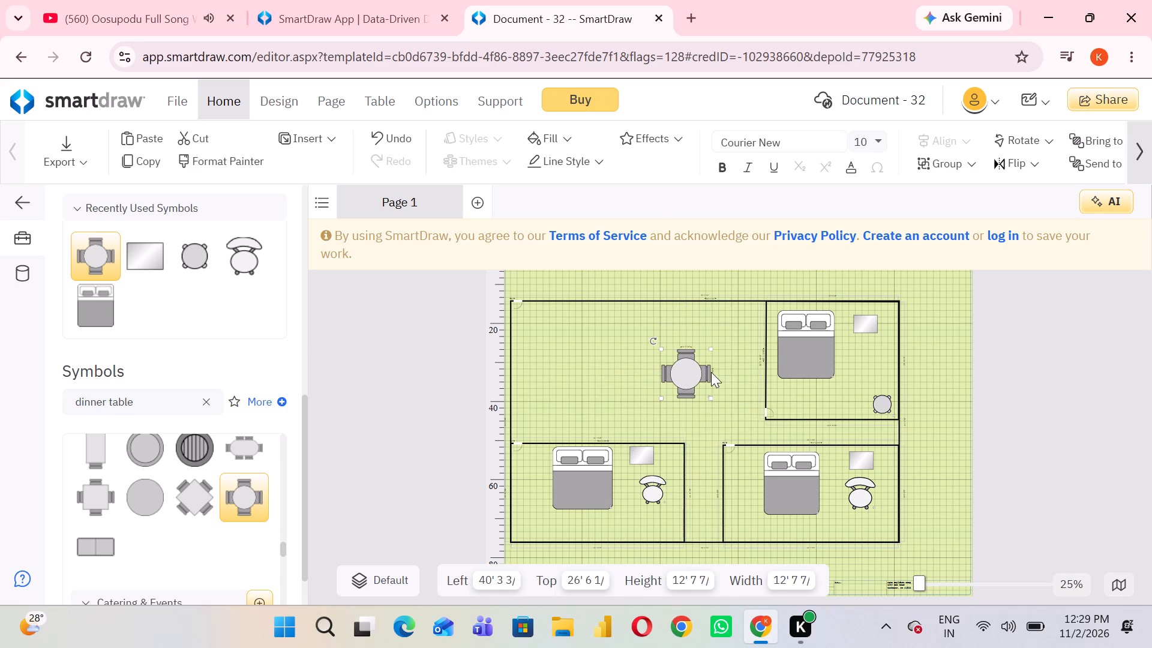
{"action": "left_click_drag", "start_coordinate": [692, 372], "coordinate": [694, 356]}
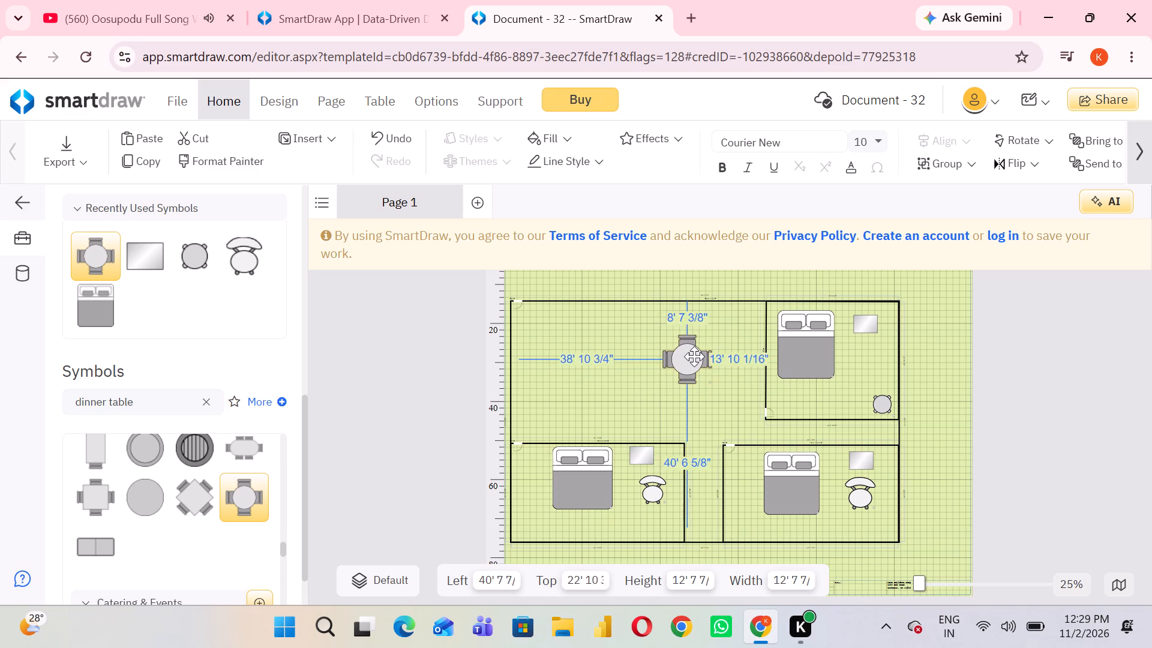
{"action": "left_click_drag", "start_coordinate": [694, 356], "coordinate": [688, 352]}
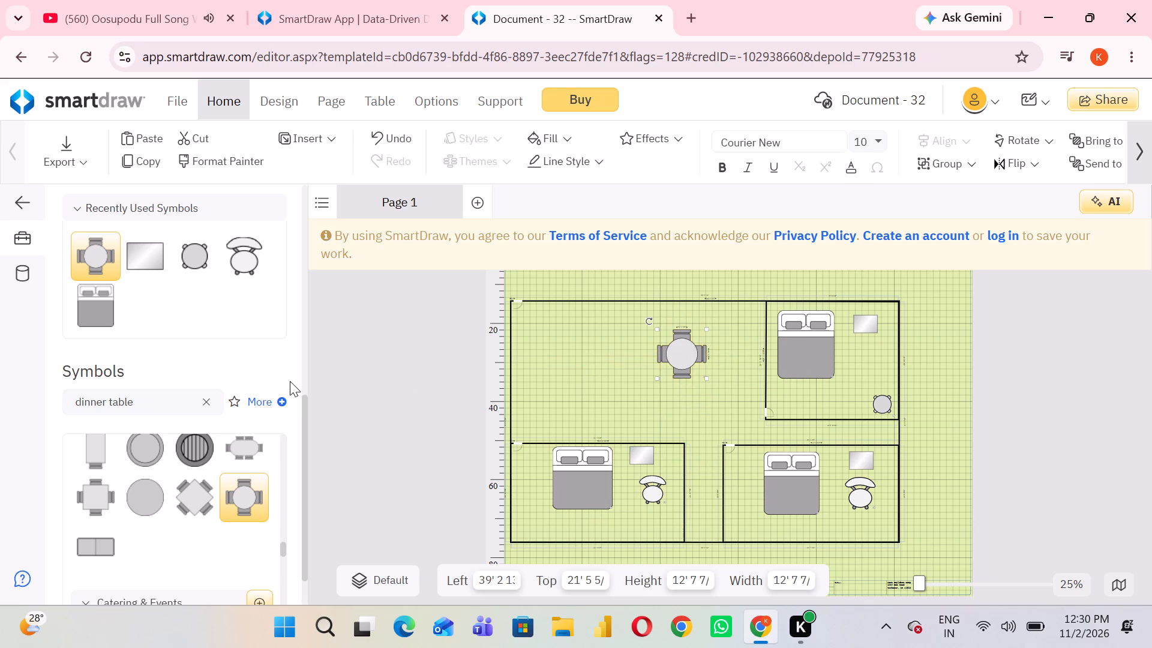
Place a Modern Chair directly above the dining table, enlarged to about 6 ft 8 in high by 6 ft 4 in wide.
{"action": "left_click_drag", "start_coordinate": [250, 264], "coordinate": [682, 311]}
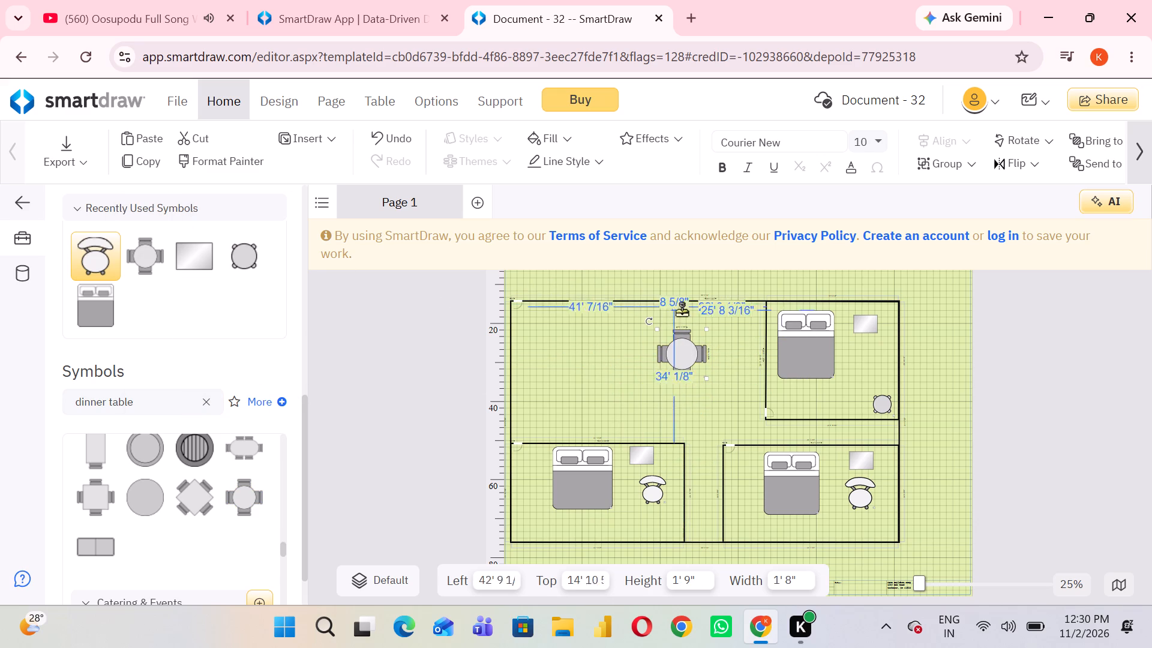
{"action": "left_click_drag", "start_coordinate": [682, 311], "coordinate": [693, 322]}
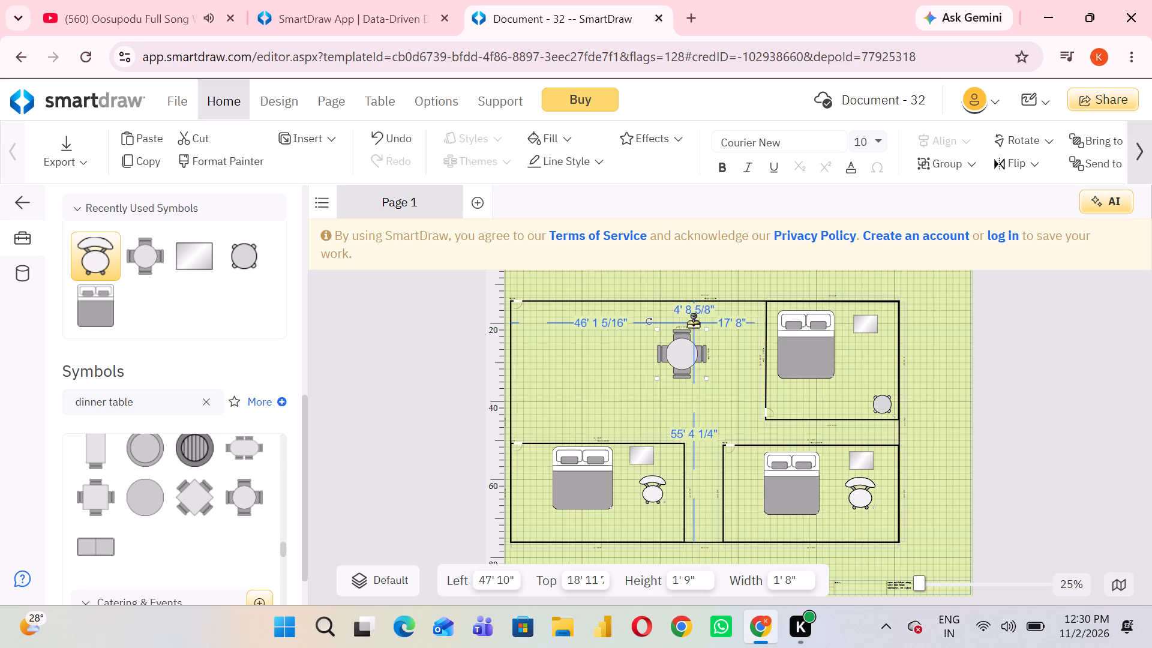
{"action": "left_click_drag", "start_coordinate": [693, 322], "coordinate": [677, 319]}
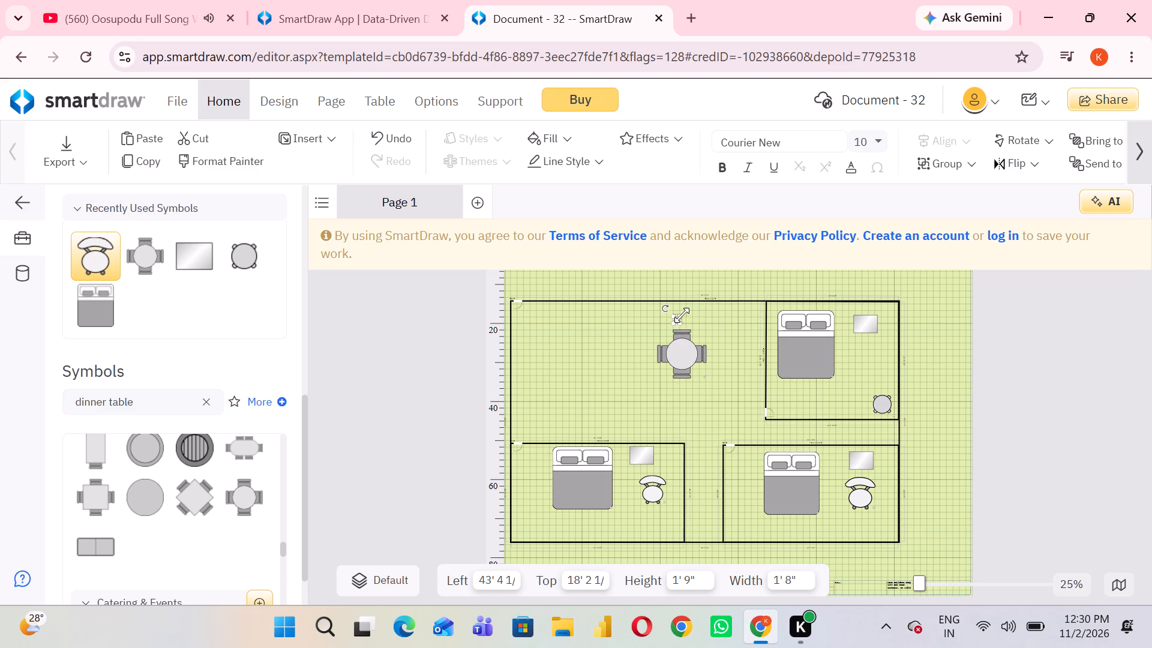
{"action": "left_click_drag", "start_coordinate": [680, 315], "coordinate": [698, 310]}
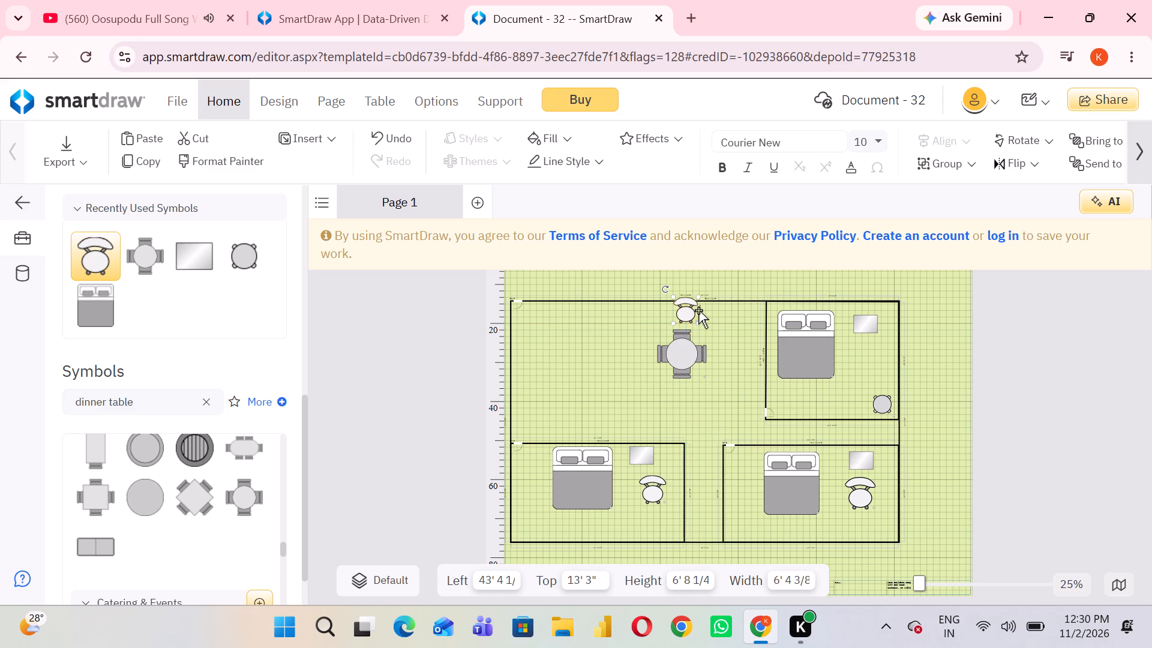
{"action": "left_click_drag", "start_coordinate": [685, 316], "coordinate": [679, 320]}
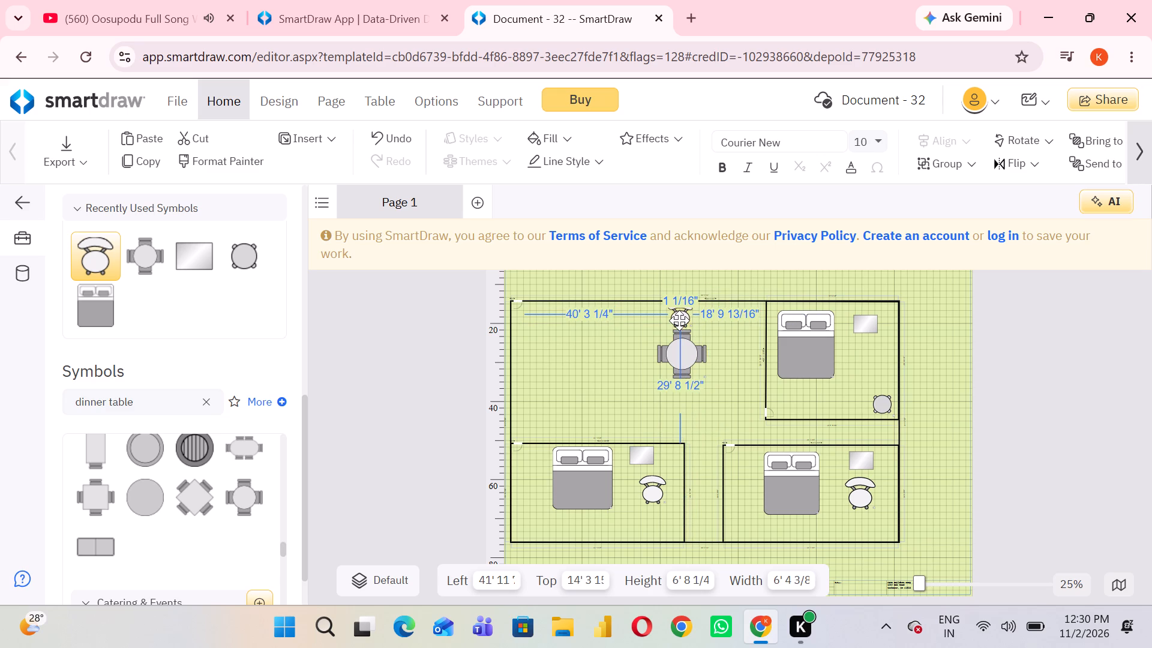
{"action": "left_click_drag", "start_coordinate": [679, 320], "coordinate": [679, 322]}
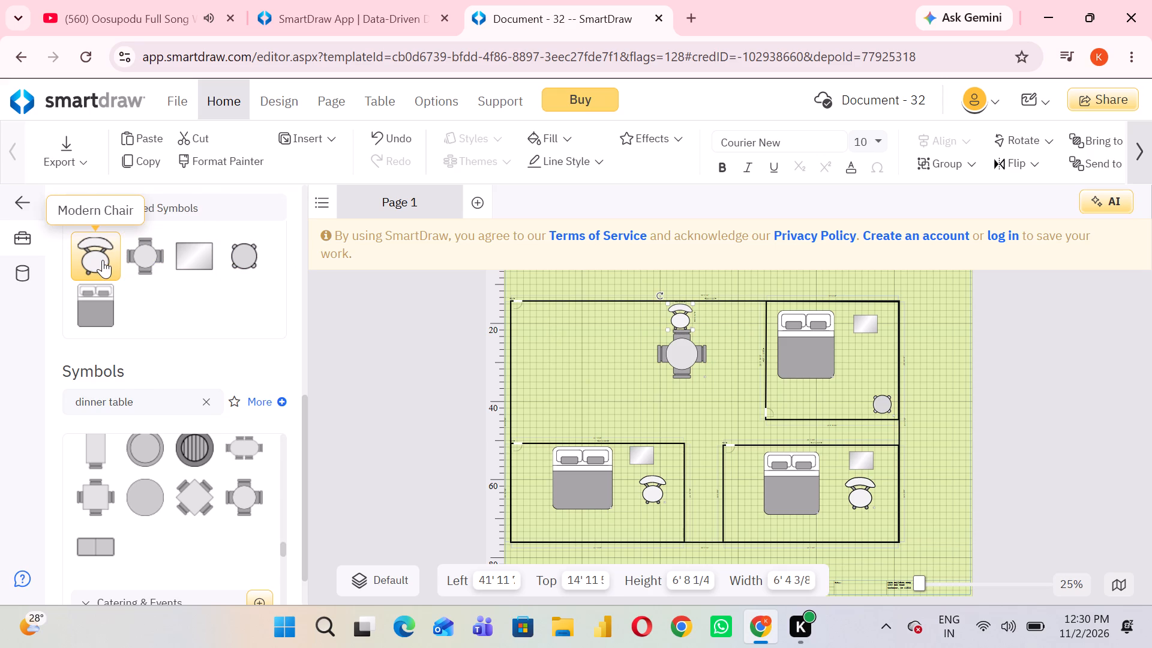
Place a second Modern Chair left of the dining table and enlarge it to about 6 ft 8 in high by 6 ft 4 in wide.
{"action": "left_click_drag", "start_coordinate": [101, 260], "coordinate": [623, 355]}
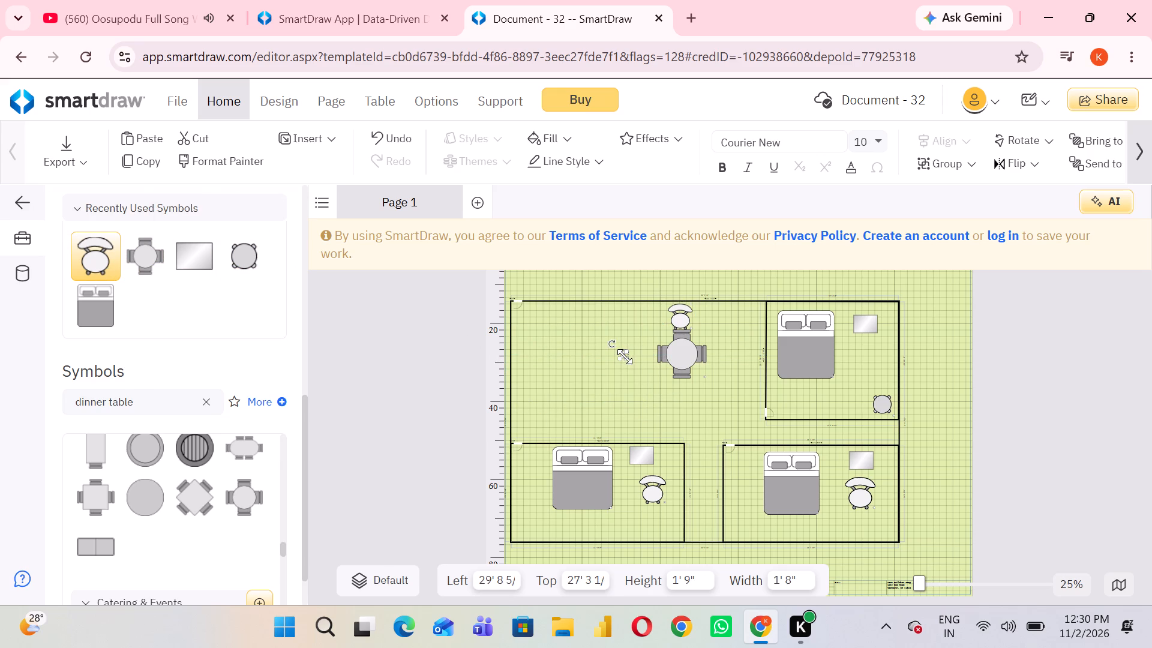
{"action": "left_click", "coordinate": [625, 356]}
{"action": "left_click_drag", "start_coordinate": [628, 356], "coordinate": [632, 360]}
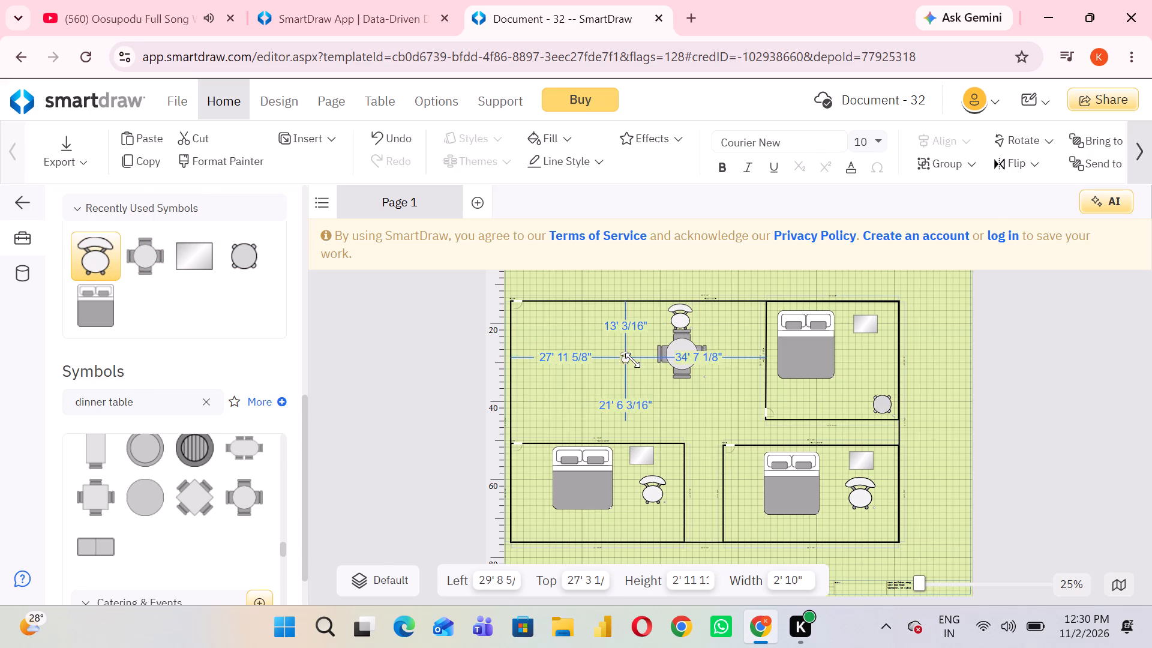
{"action": "left_click_drag", "start_coordinate": [632, 360], "coordinate": [655, 355]}
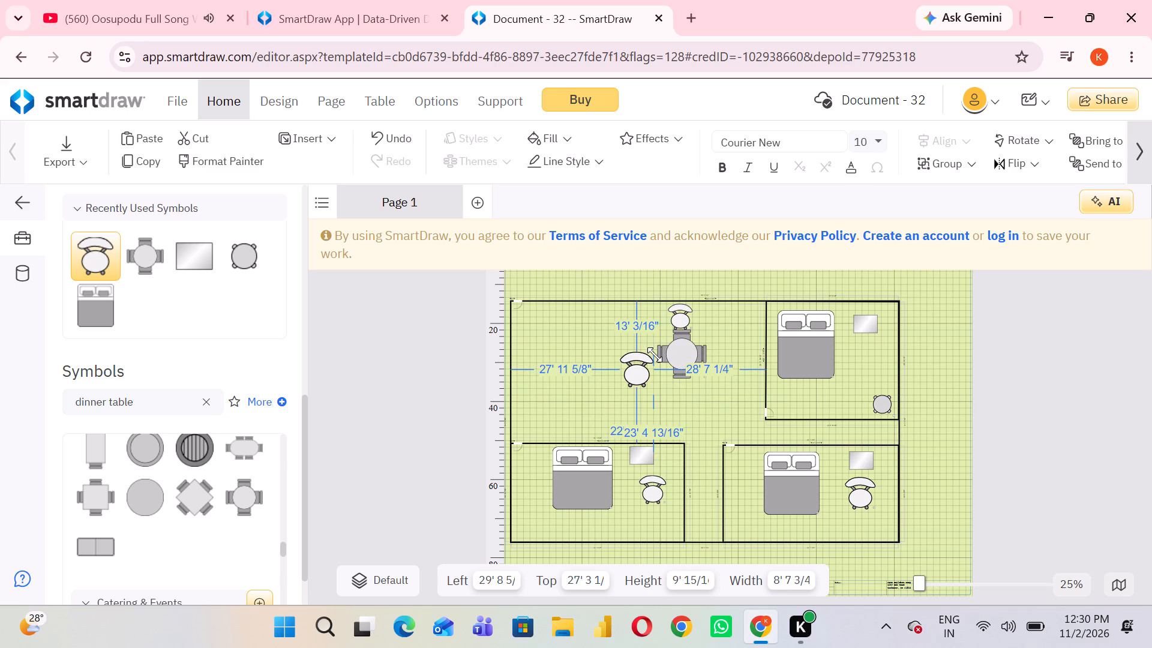
{"action": "left_click_drag", "start_coordinate": [655, 355], "coordinate": [649, 352]}
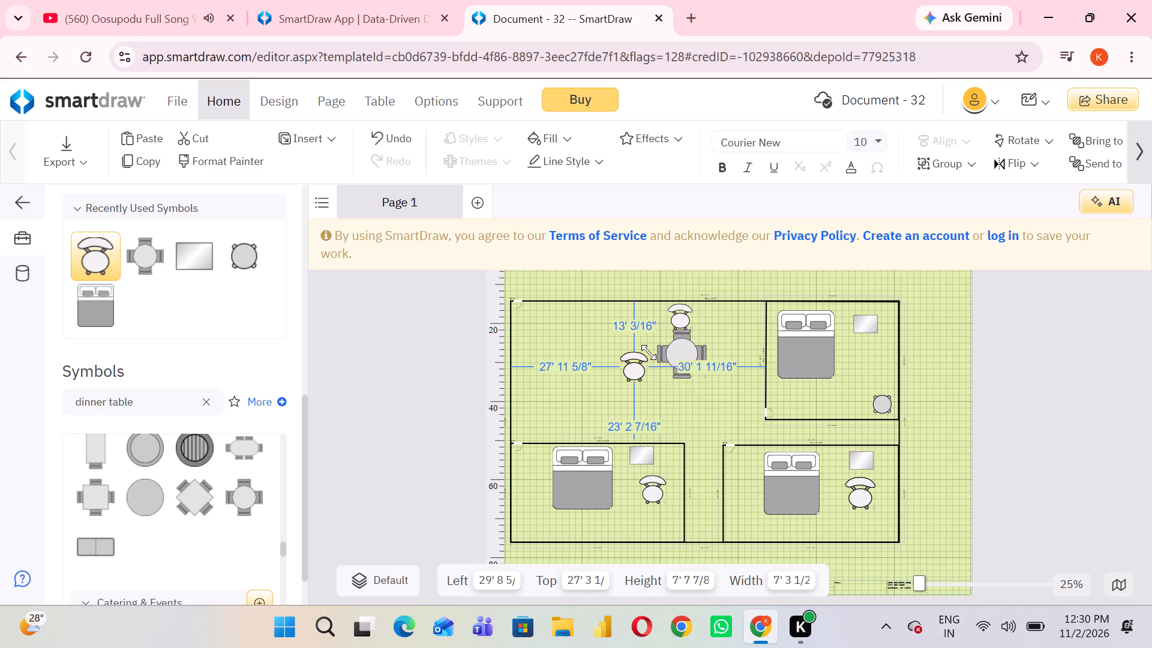
{"action": "left_click_drag", "start_coordinate": [649, 352], "coordinate": [645, 351]}
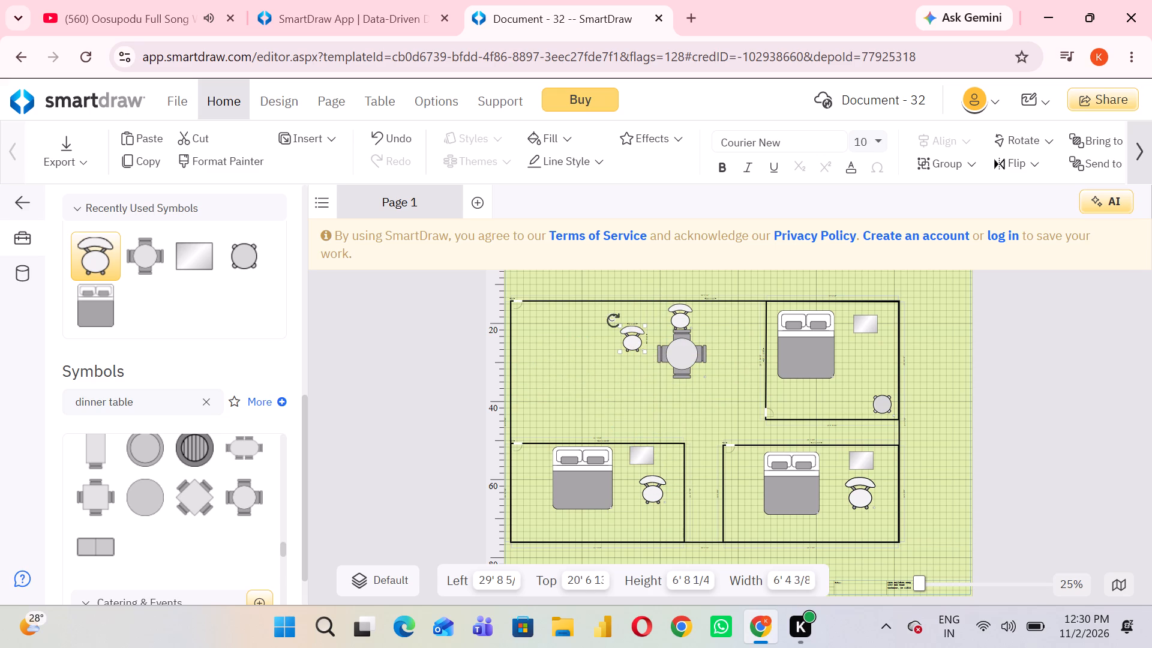
Rotate the second Modern Chair about 100° to face the dining table and move it against the table's left side.
{"action": "left_click_drag", "start_coordinate": [613, 320], "coordinate": [614, 361]}
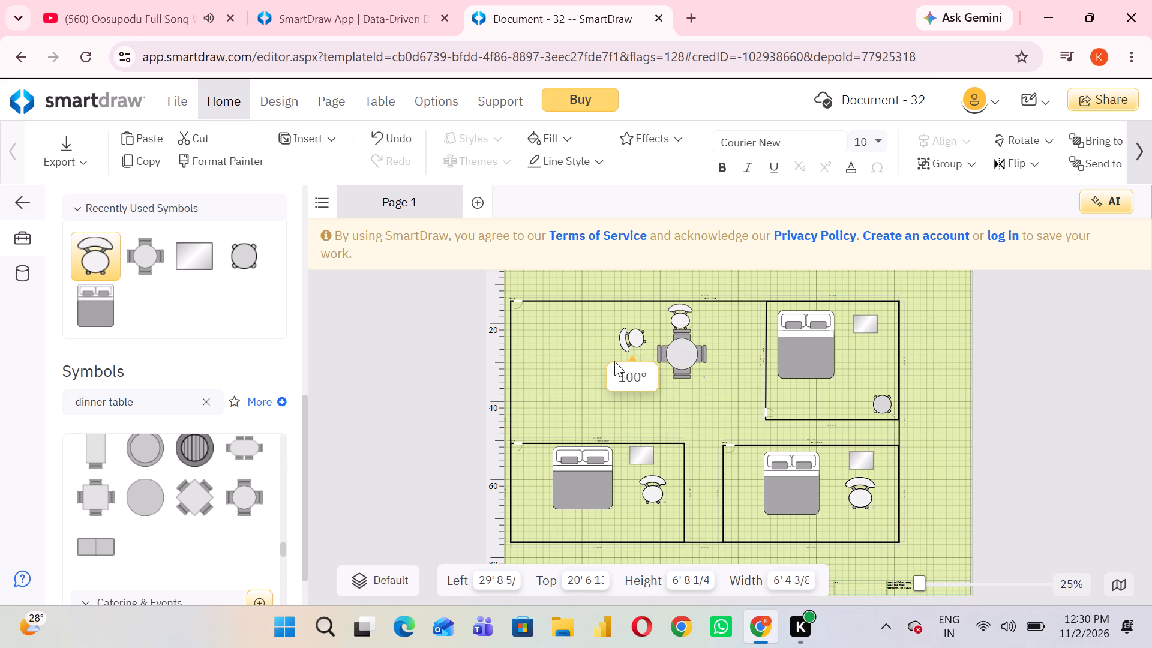
{"action": "left_click_drag", "start_coordinate": [614, 361], "coordinate": [613, 360]}
{"action": "left_click_drag", "start_coordinate": [631, 344], "coordinate": [634, 356]}
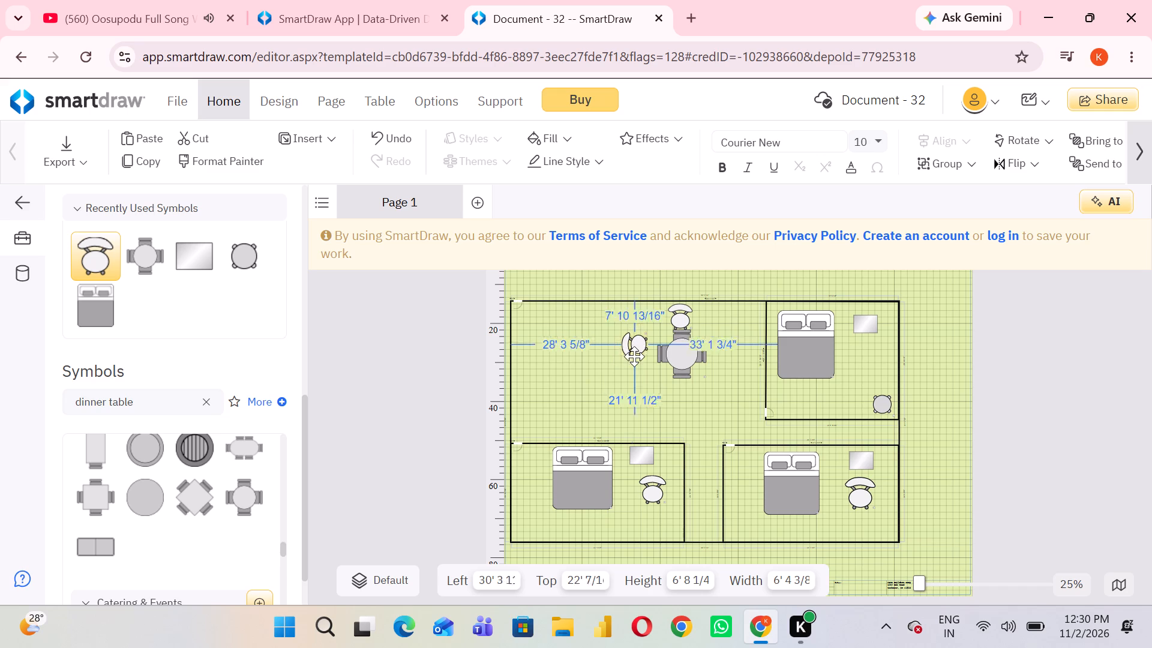
{"action": "left_click_drag", "start_coordinate": [634, 356], "coordinate": [641, 359]}
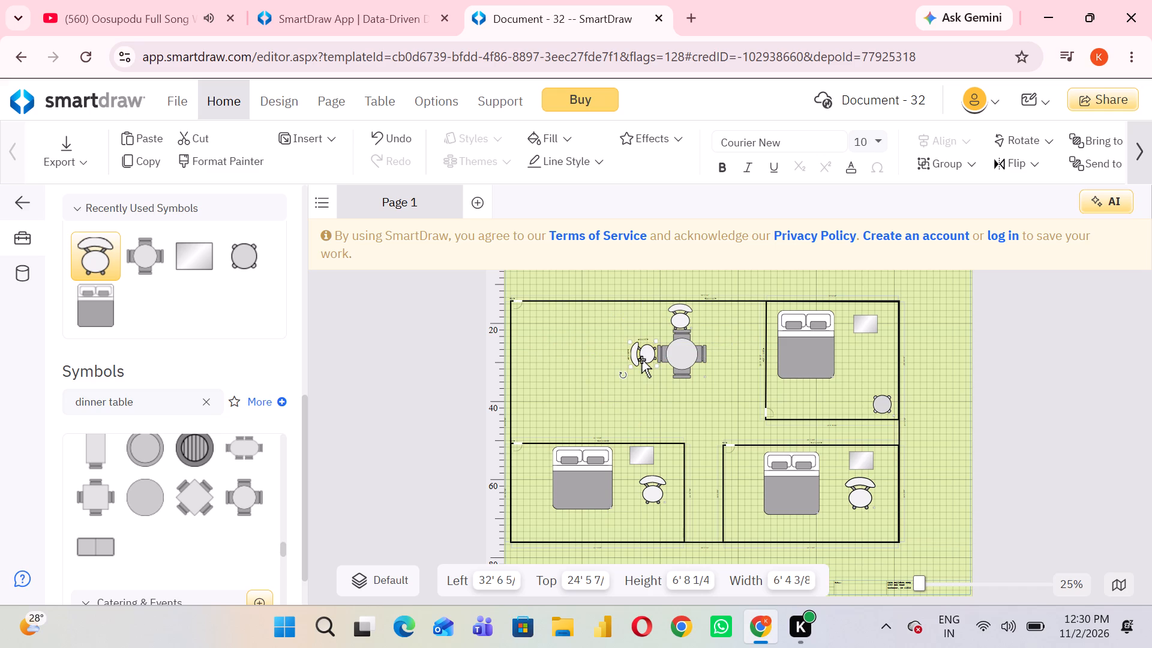
{"action": "left_click", "coordinate": [521, 341]}
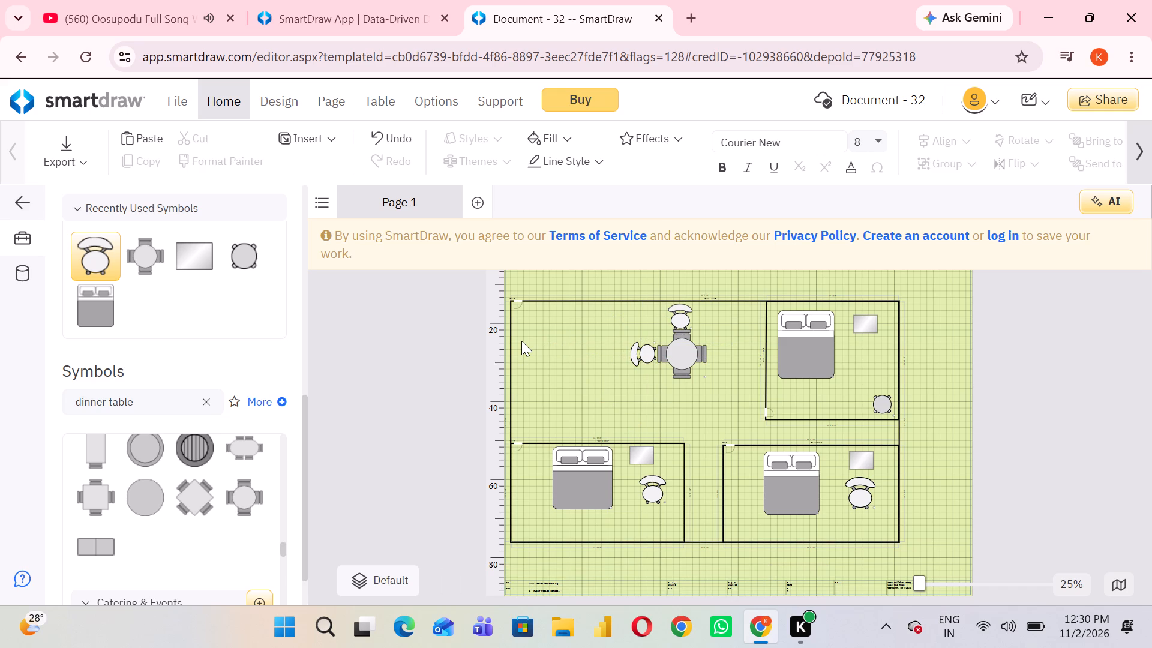
Place a third Modern Chair right of the dining table and enlarge it to about 5 ft 3 in high by 5 ft wide.
{"action": "left_click_drag", "start_coordinate": [96, 251], "coordinate": [670, 335]}
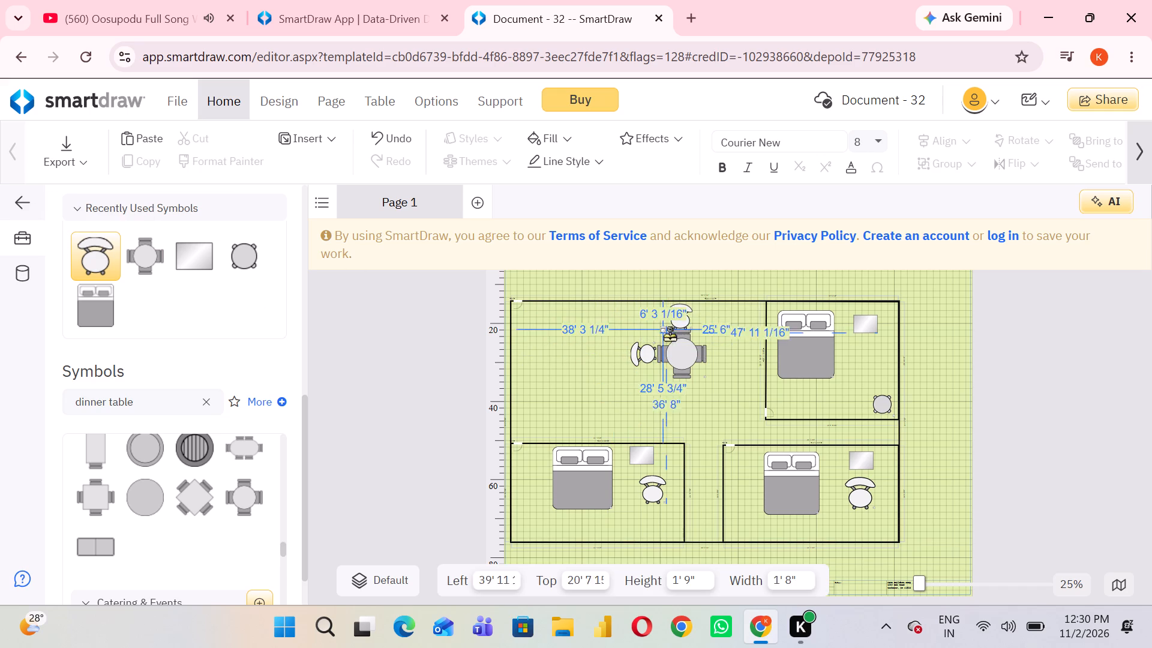
{"action": "left_click_drag", "start_coordinate": [670, 335], "coordinate": [727, 350]}
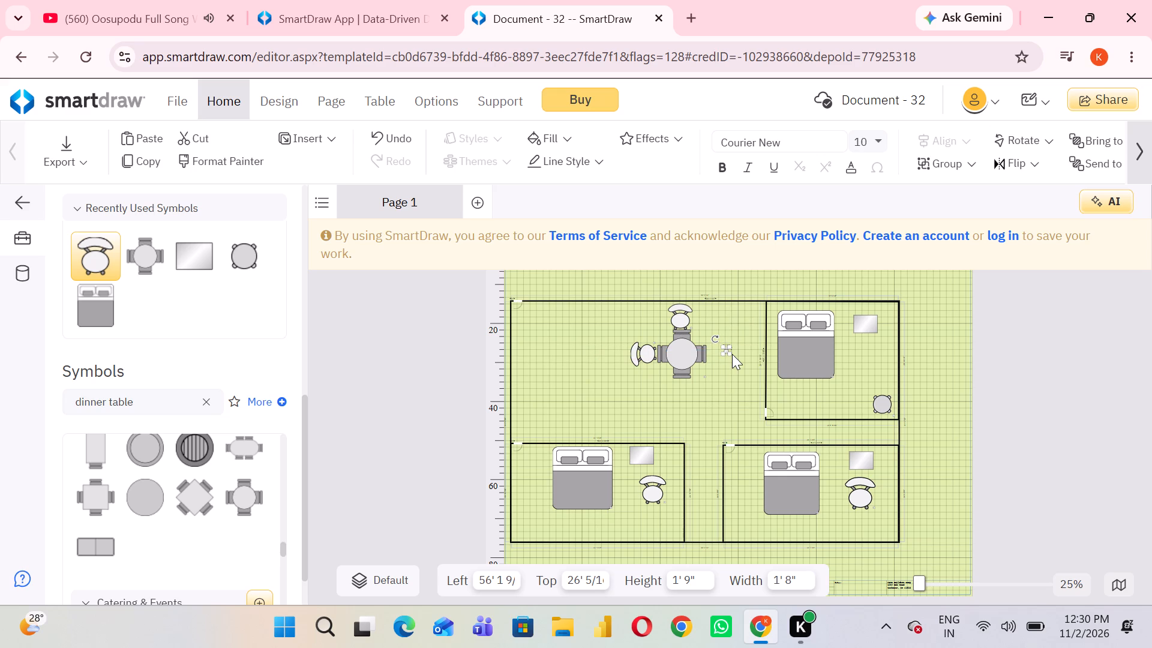
{"action": "left_click_drag", "start_coordinate": [729, 354], "coordinate": [732, 356]}
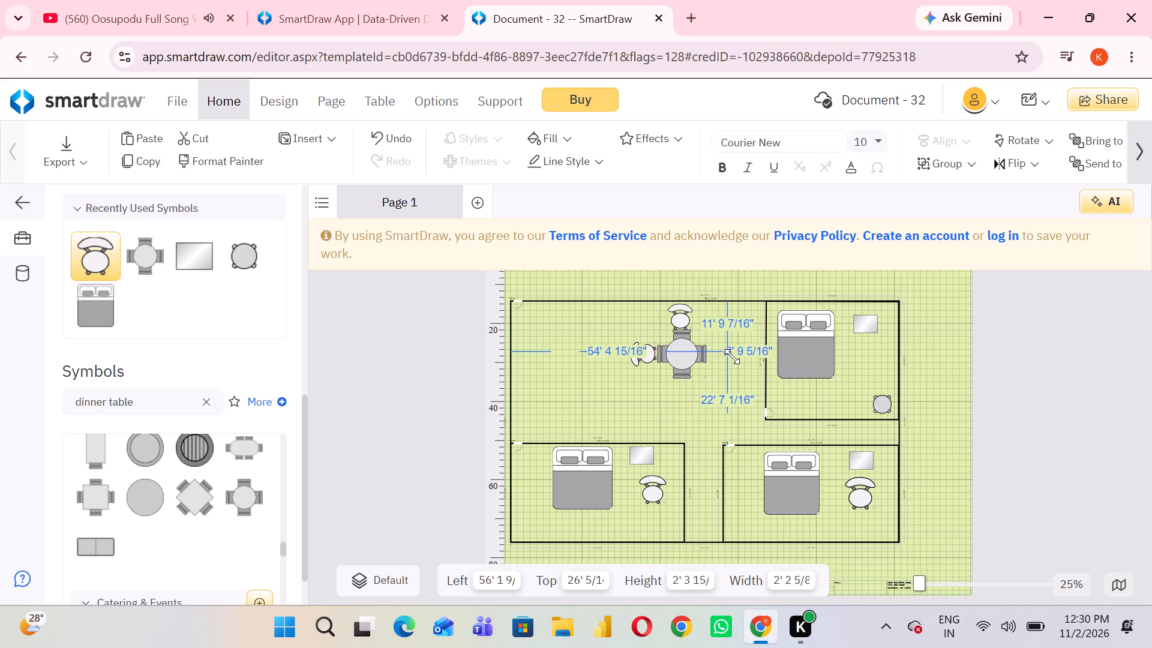
{"action": "left_click_drag", "start_coordinate": [732, 356], "coordinate": [742, 359]}
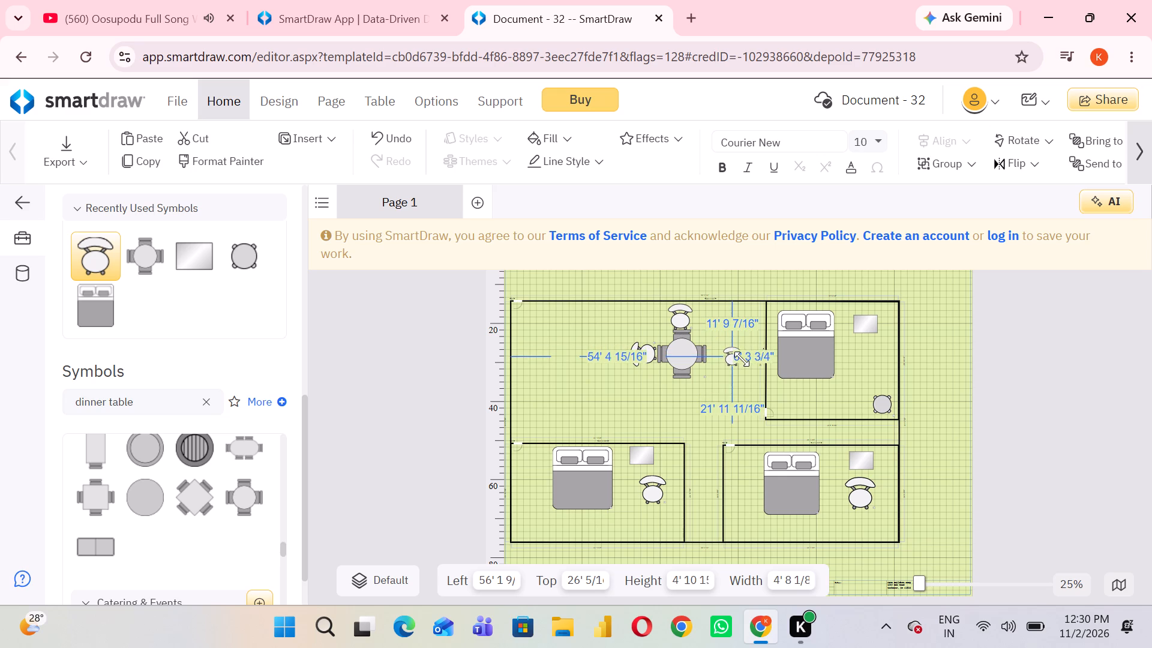
{"action": "left_click_drag", "start_coordinate": [742, 359], "coordinate": [743, 359]}
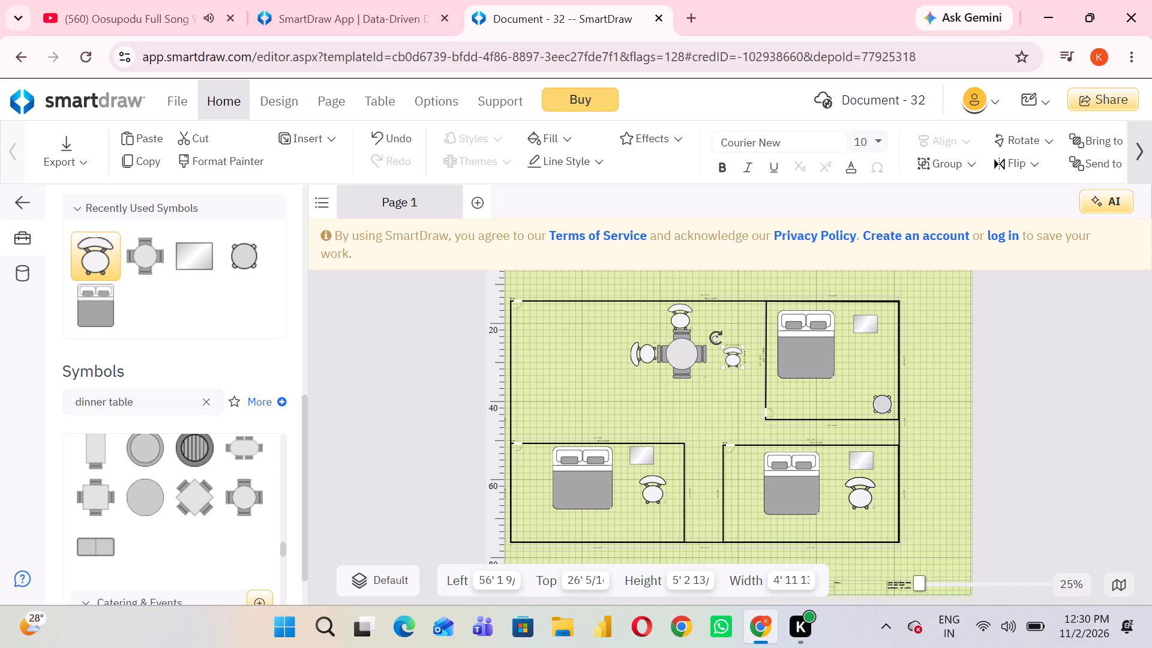
Rotate the third Modern Chair to face the table, enlarge it to about 6 ft 6 in by 6 ft 2 in, and set it against the table's right side.
{"action": "left_click_drag", "start_coordinate": [715, 337], "coordinate": [752, 340]}
{"action": "left_click_drag", "start_coordinate": [742, 350], "coordinate": [739, 346]}
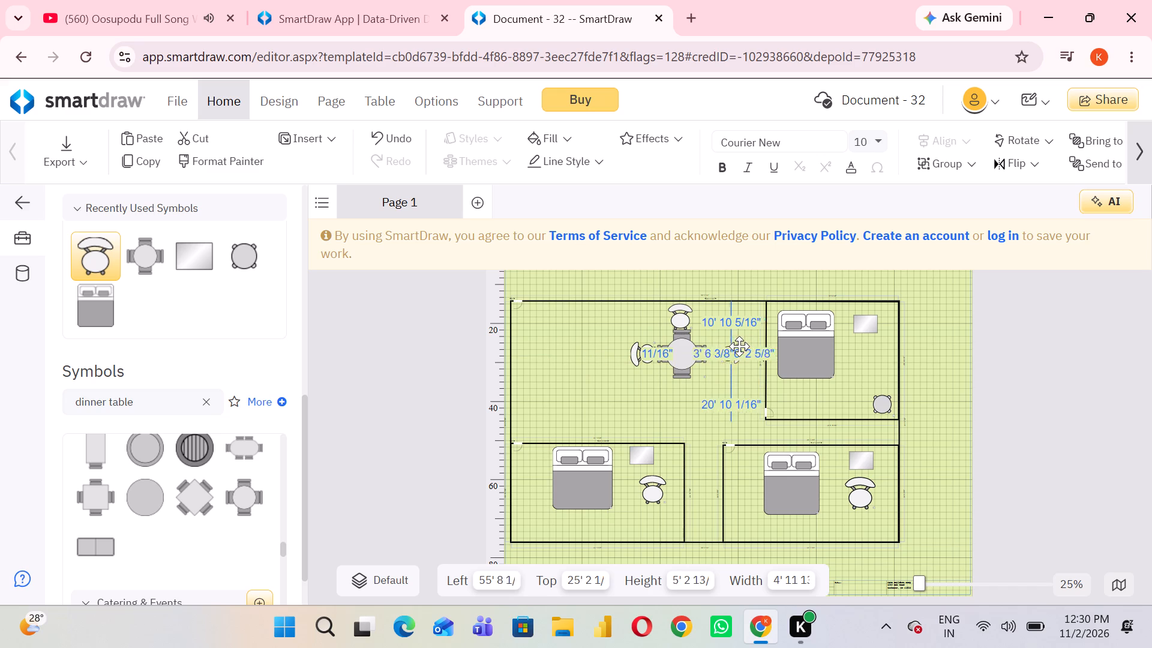
{"action": "left_click_drag", "start_coordinate": [739, 346], "coordinate": [736, 347]}
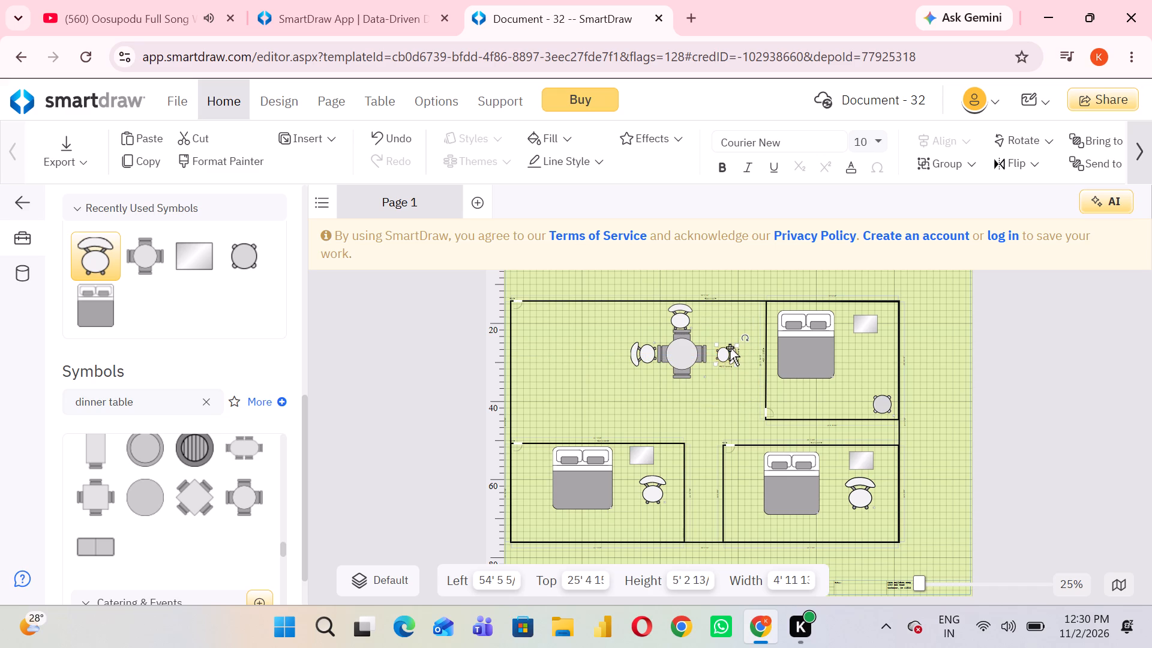
{"action": "left_click", "coordinate": [738, 344]}
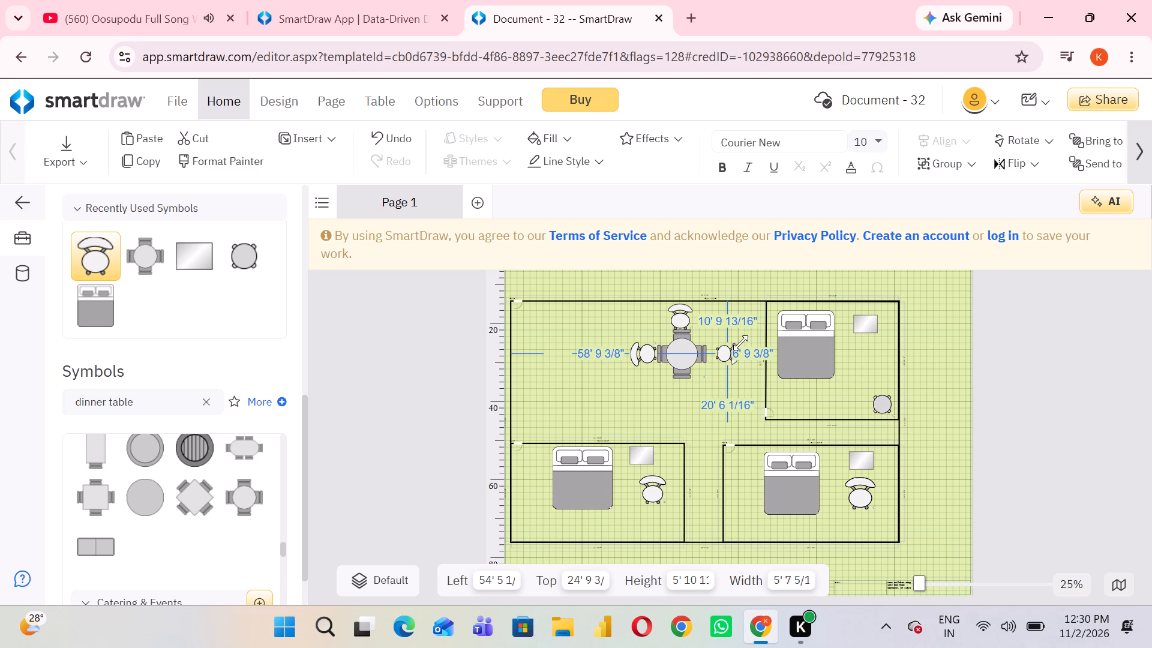
{"action": "left_click_drag", "start_coordinate": [725, 350], "coordinate": [724, 350]}
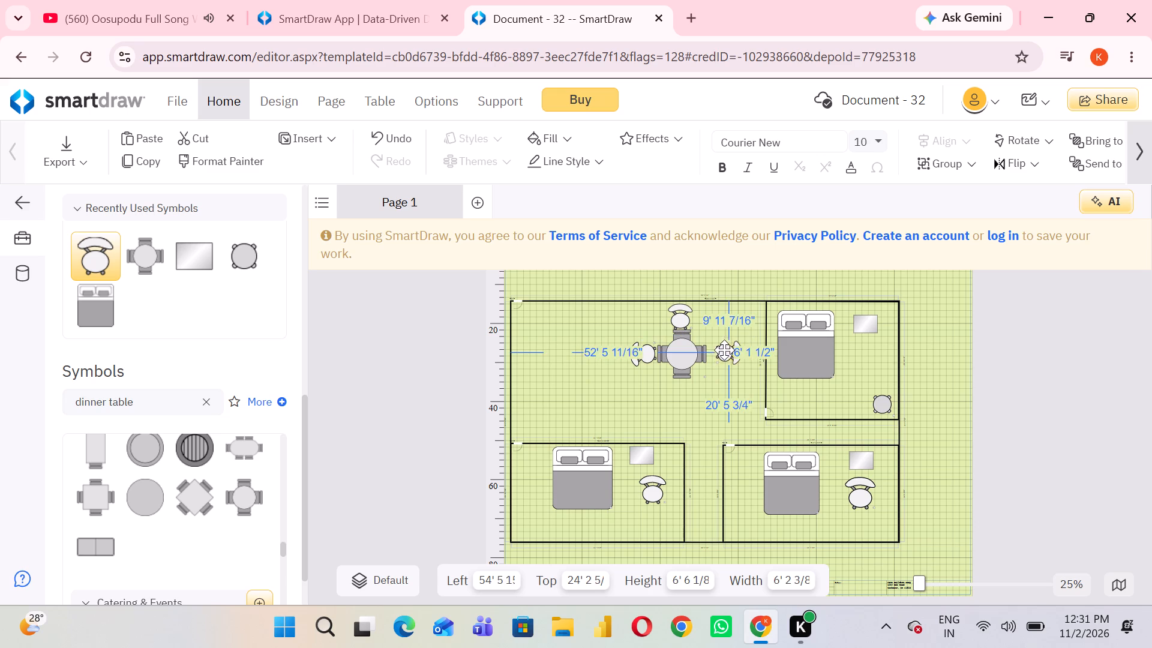
{"action": "left_click_drag", "start_coordinate": [724, 350], "coordinate": [716, 352]}
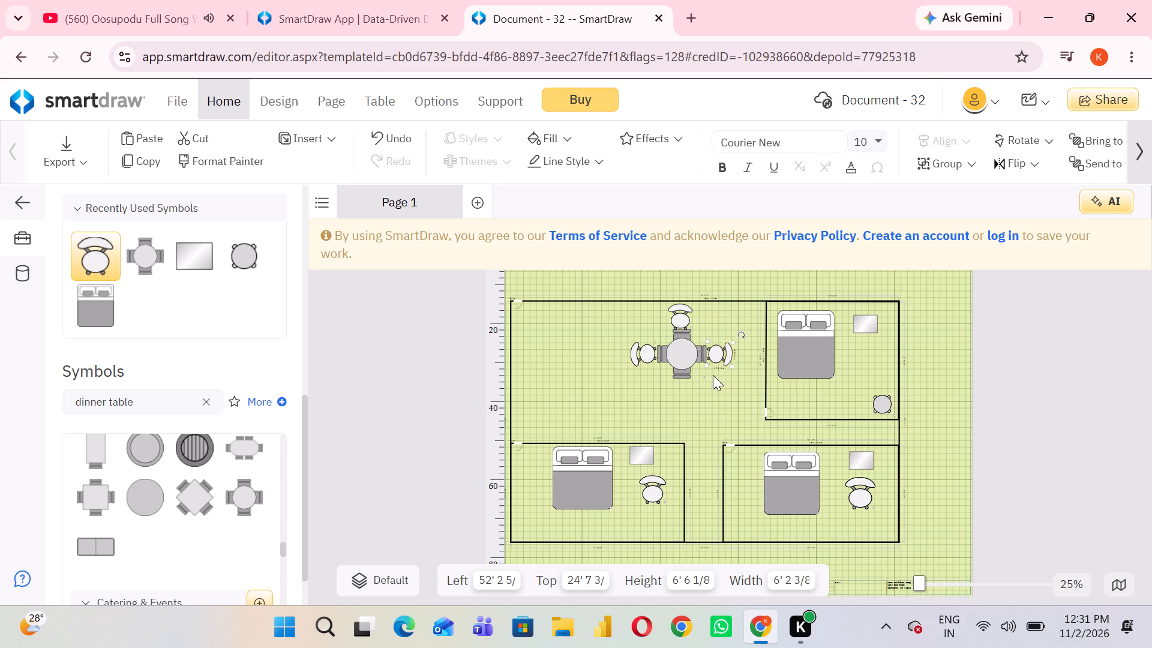
{"action": "left_click", "coordinate": [713, 375]}
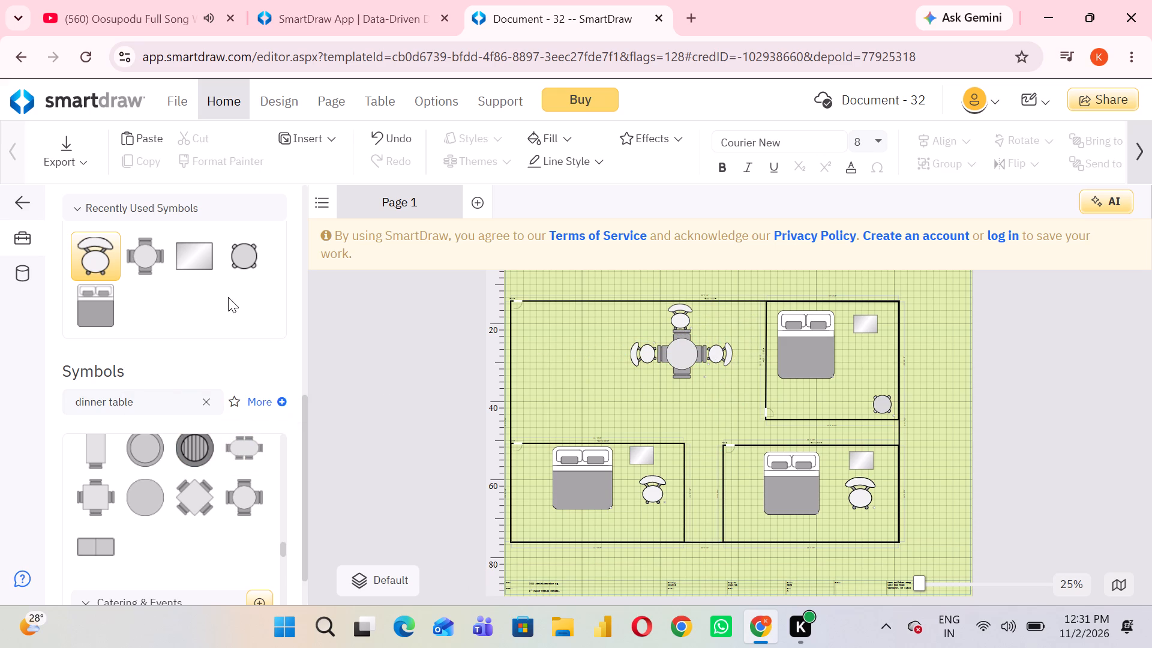
Place a fourth Modern Chair below the dining table and rotate it to face up toward the table.
{"action": "left_click_drag", "start_coordinate": [98, 251], "coordinate": [677, 403]}
{"action": "left_click_drag", "start_coordinate": [666, 394], "coordinate": [701, 407]}
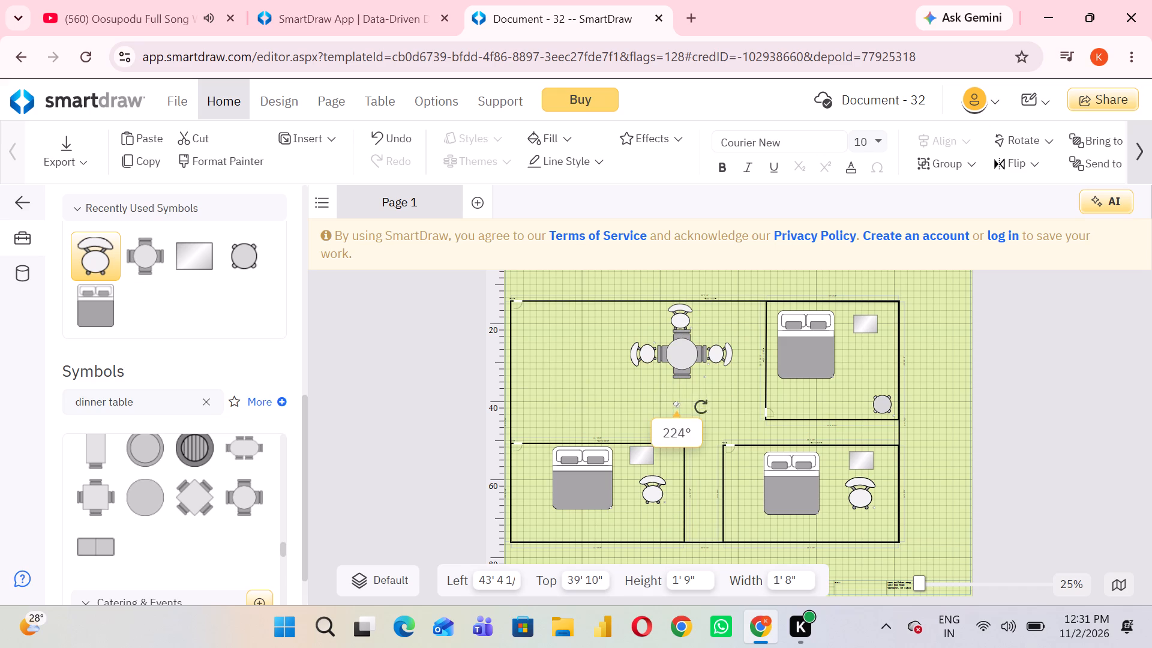
{"action": "left_click_drag", "start_coordinate": [701, 407], "coordinate": [697, 431]}
{"action": "left_click_drag", "start_coordinate": [697, 431], "coordinate": [703, 423]}
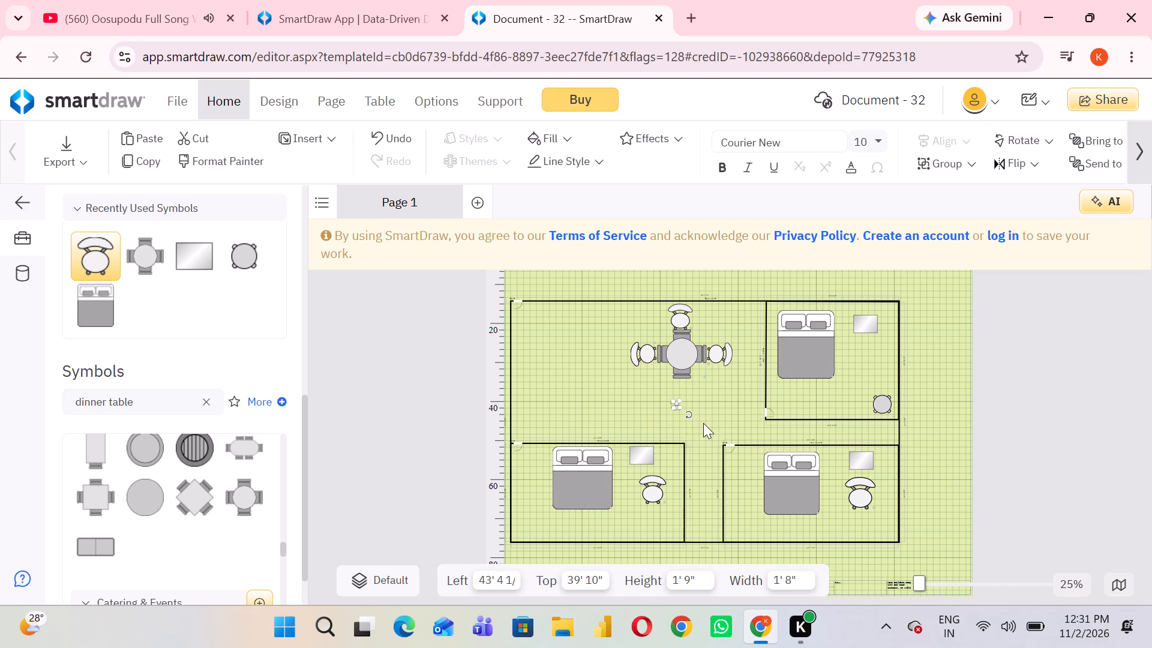
Enlarge the fourth chair to about 6 ft 1 in high by 5 ft 10 in wide and set it against the table's lower side, rotated about 176°.
{"action": "left_click", "coordinate": [679, 400]}
{"action": "left_click_drag", "start_coordinate": [679, 400], "coordinate": [703, 388]}
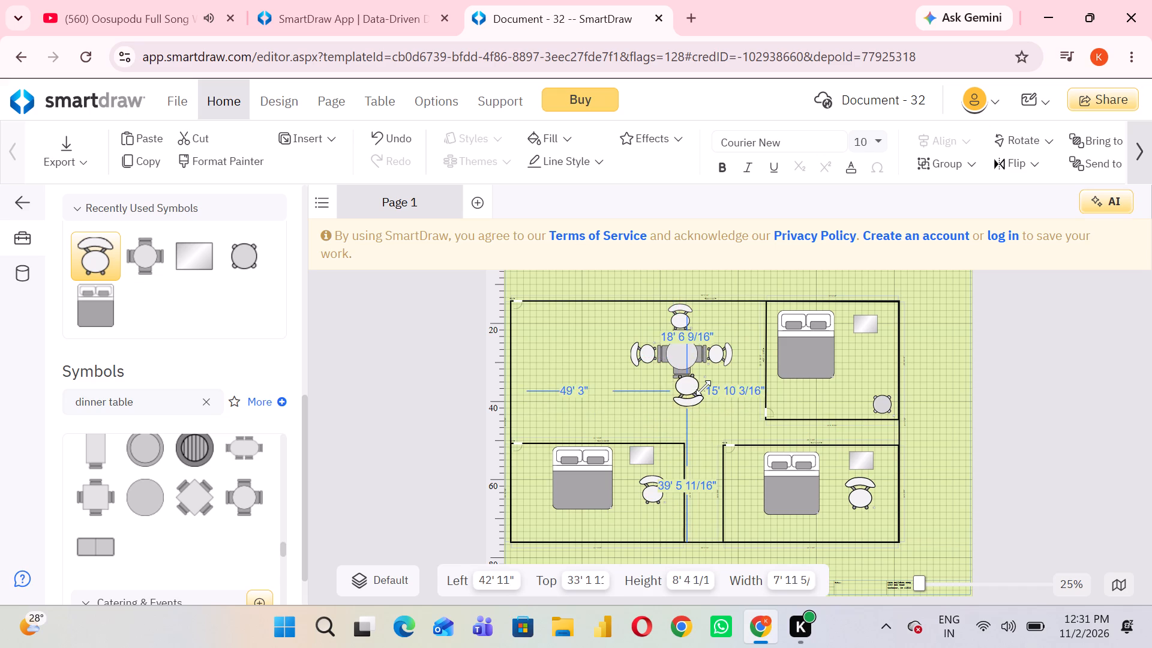
{"action": "left_click_drag", "start_coordinate": [703, 388], "coordinate": [694, 394]}
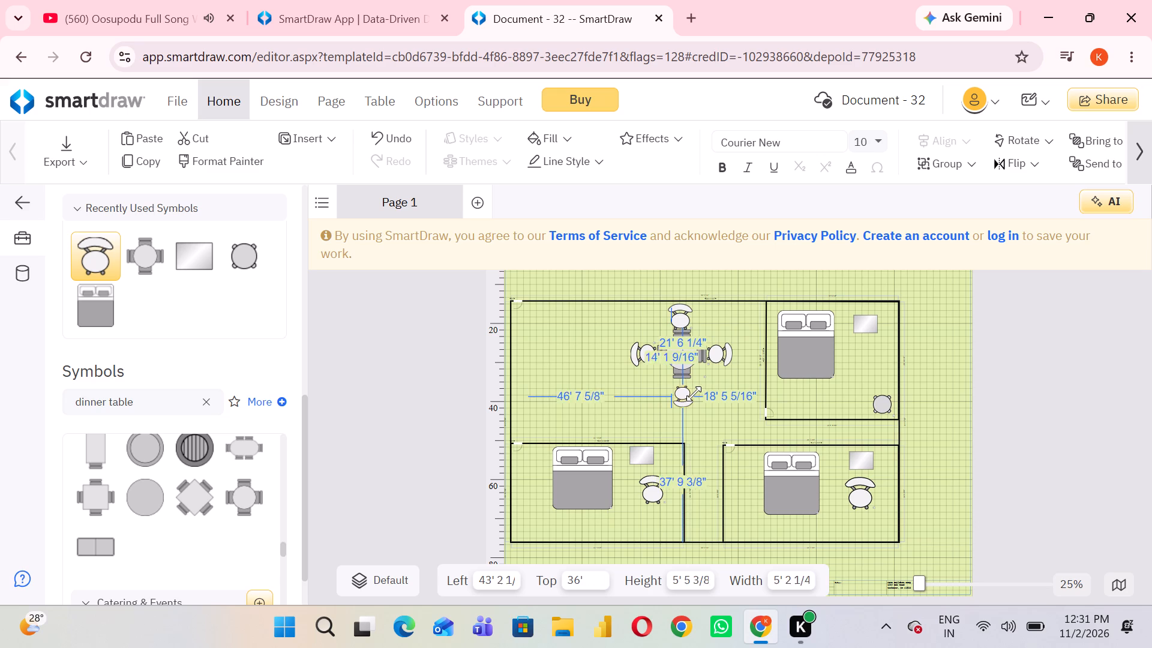
{"action": "left_click_drag", "start_coordinate": [694, 394], "coordinate": [695, 393]}
{"action": "left_click", "coordinate": [701, 409]}
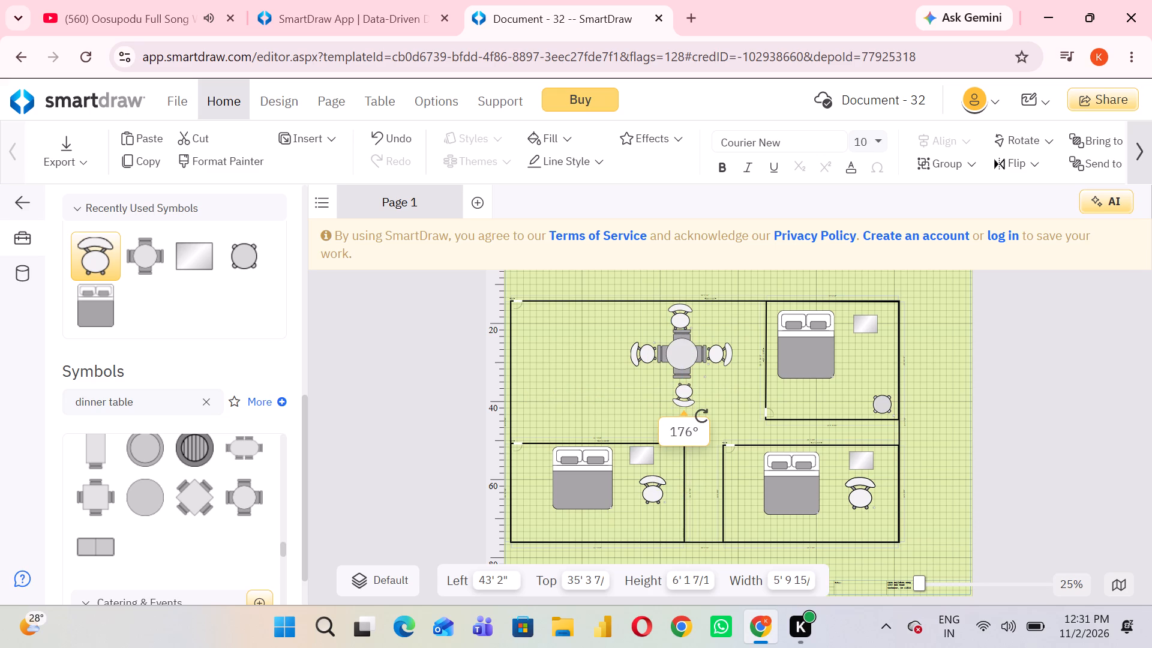
{"action": "left_click", "coordinate": [682, 400]}
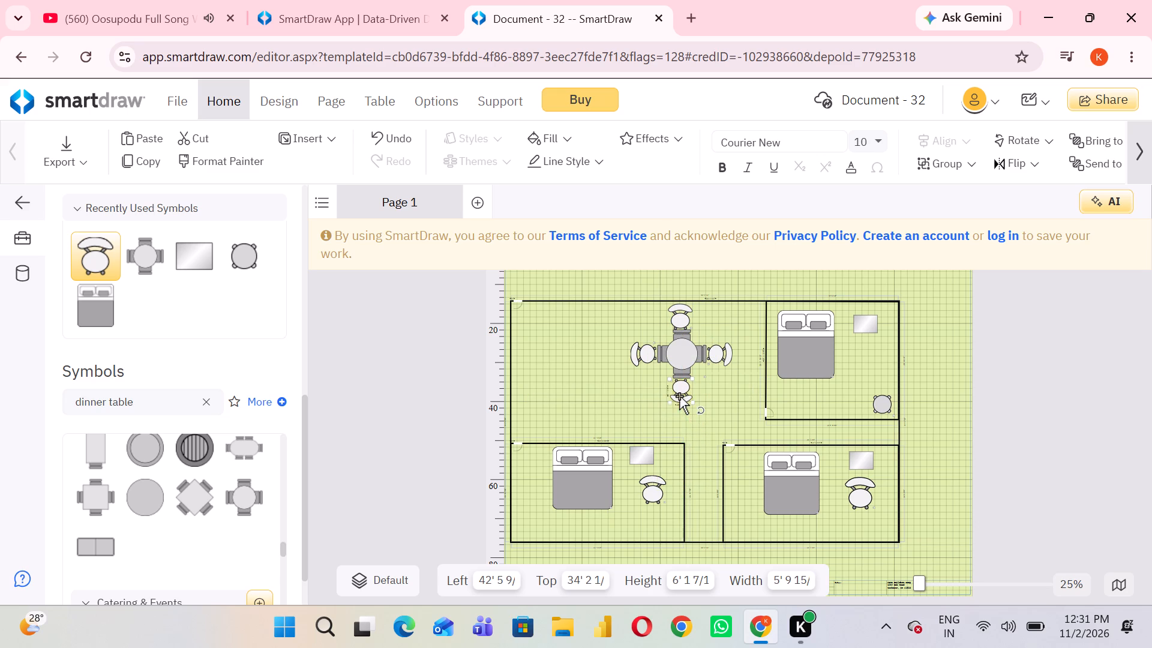
{"action": "left_click", "coordinate": [707, 406]}
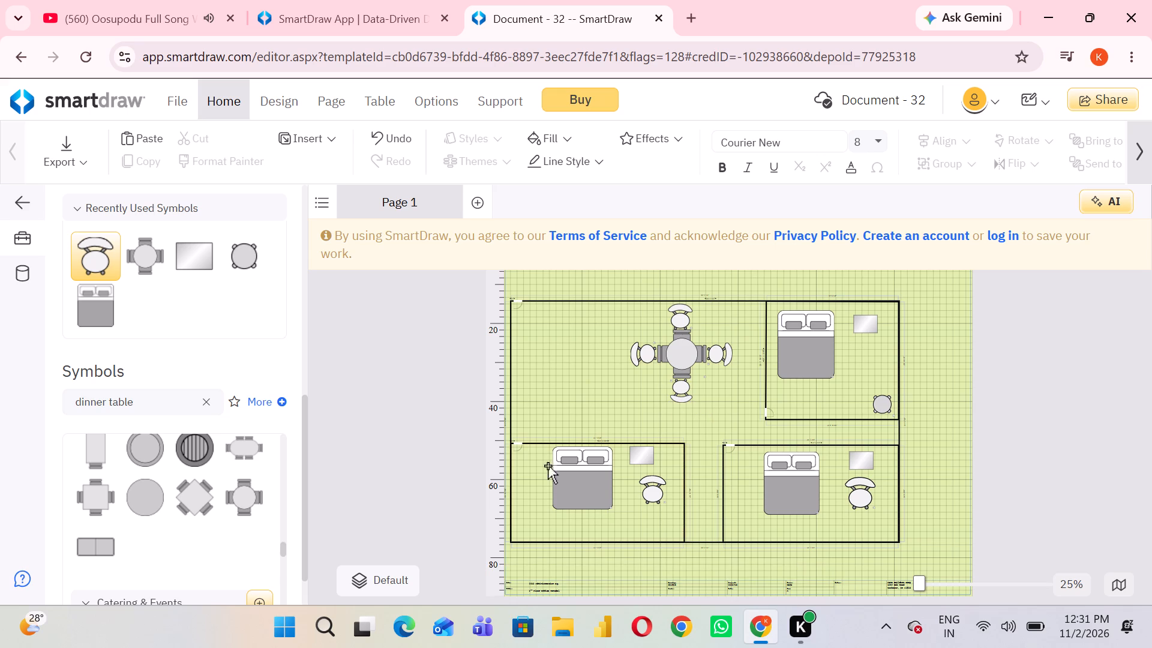
Search the symbol library for "sofaseats" and browse the sofa symbols.
{"action": "left_click", "coordinate": [207, 401]}
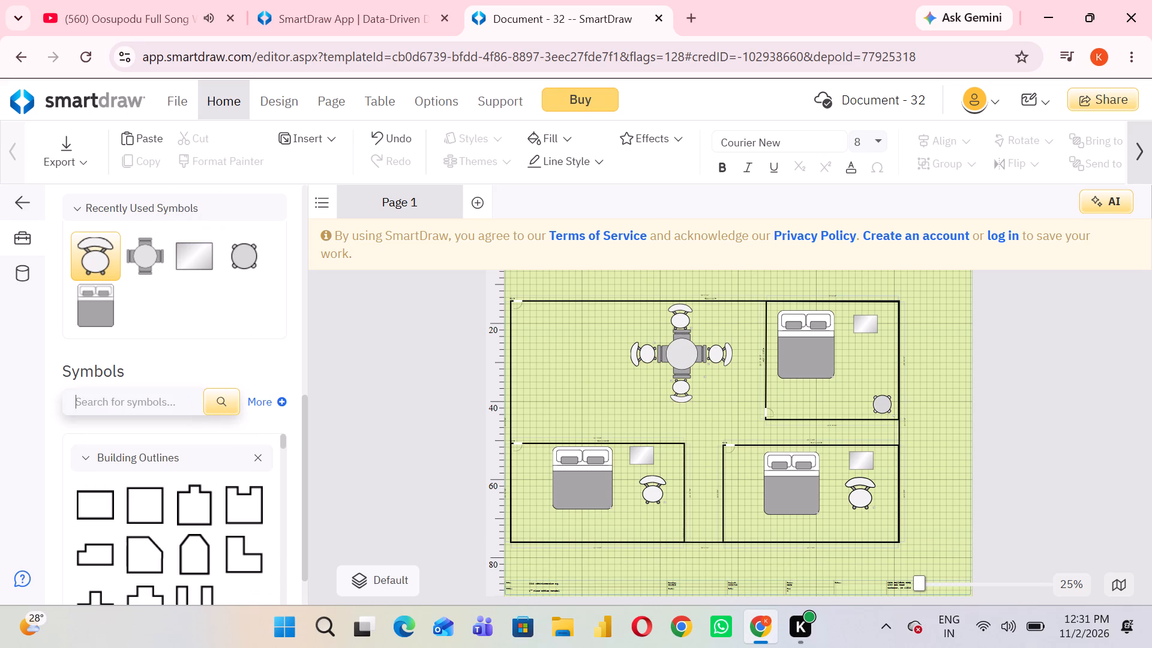
{"action": "left_click", "coordinate": [178, 402]}
{"action": "type", "text": "sofs"}
{"action": "key", "text": "BackSpace"}
{"action": "key", "text": "a"}
{"action": "type", "text": "seats"}
{"action": "key", "text": "Return"}
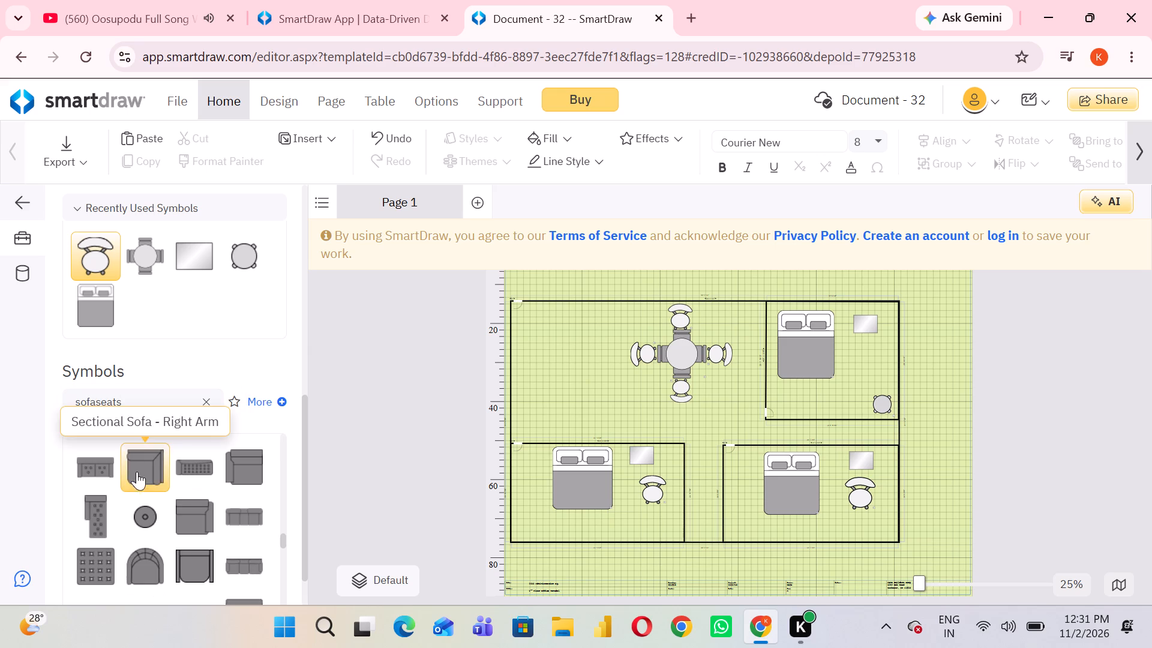
{"action": "scroll", "coordinate": [197, 492], "scroll_direction": "down", "scroll_amount": 1}
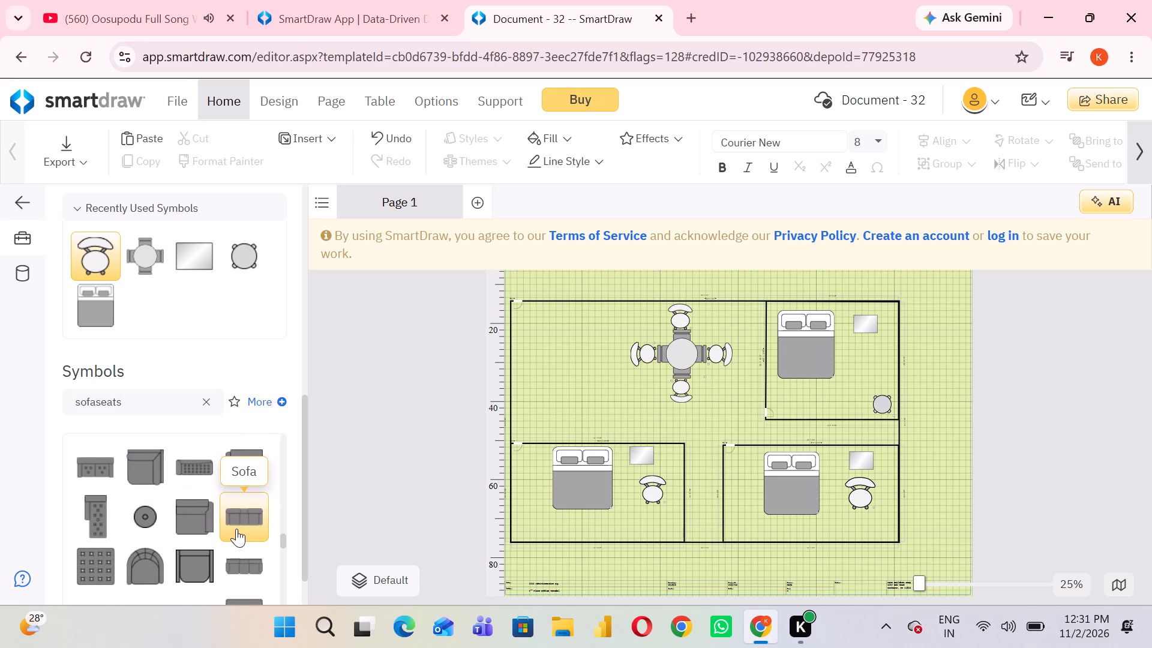
{"action": "scroll", "coordinate": [236, 529], "scroll_direction": "down", "scroll_amount": 2}
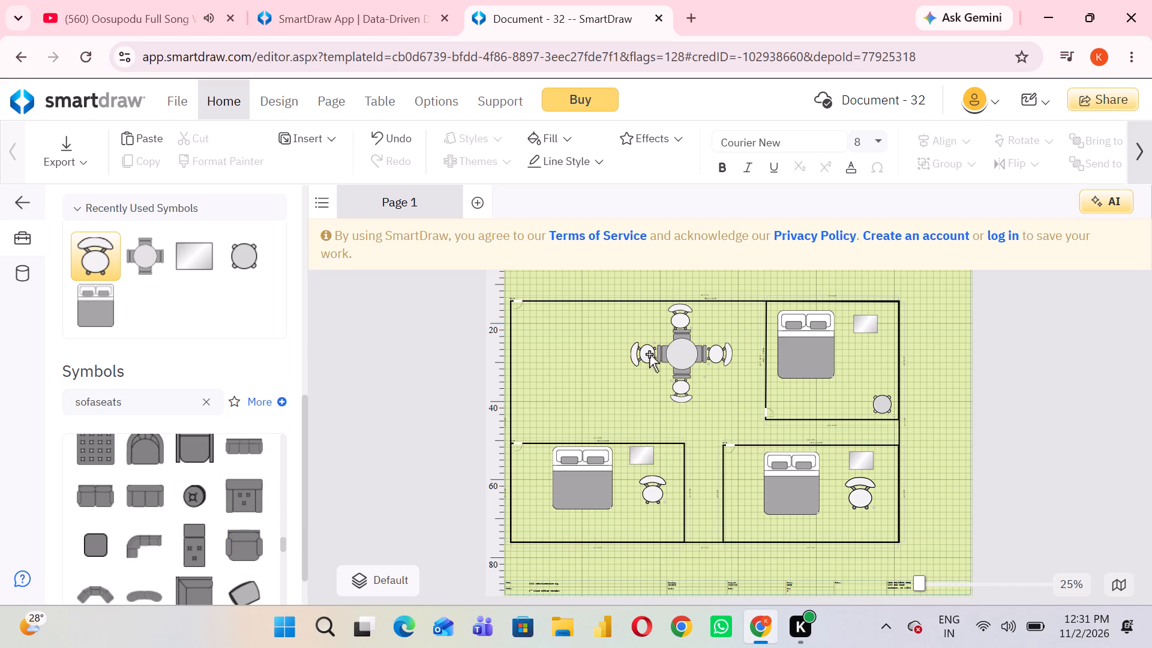
Move the dining table and its four chairs toward the room's left wall, keeping one chair against each side of the table.
{"action": "left_click_drag", "start_coordinate": [650, 353], "coordinate": [589, 362]}
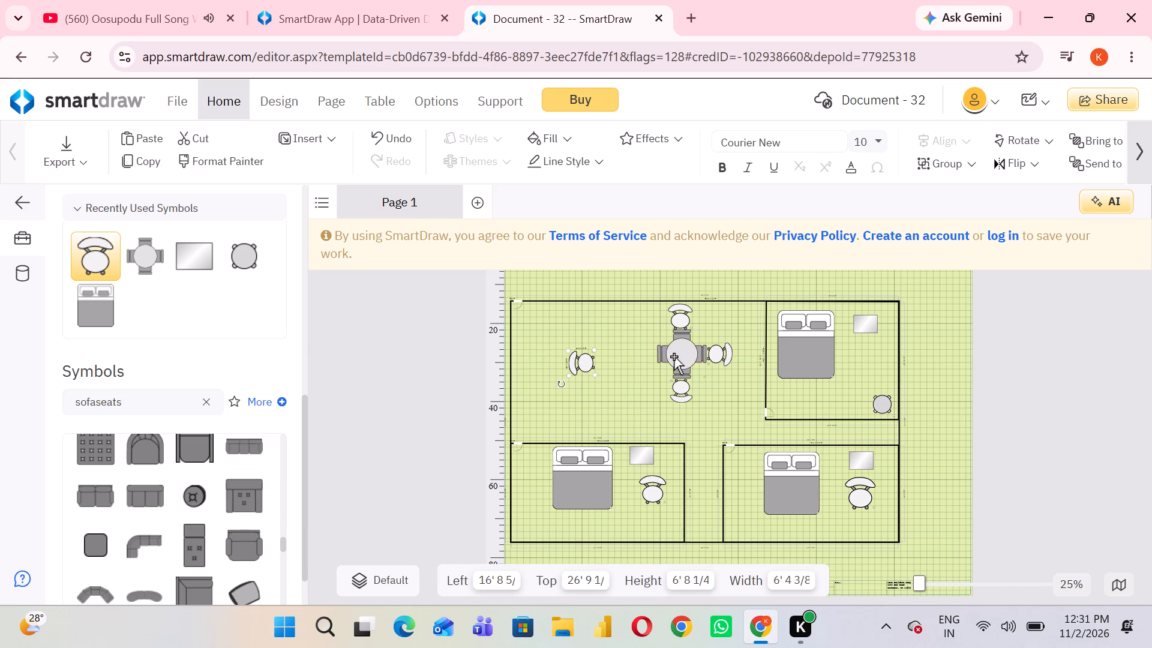
{"action": "left_click_drag", "start_coordinate": [679, 356], "coordinate": [621, 366]}
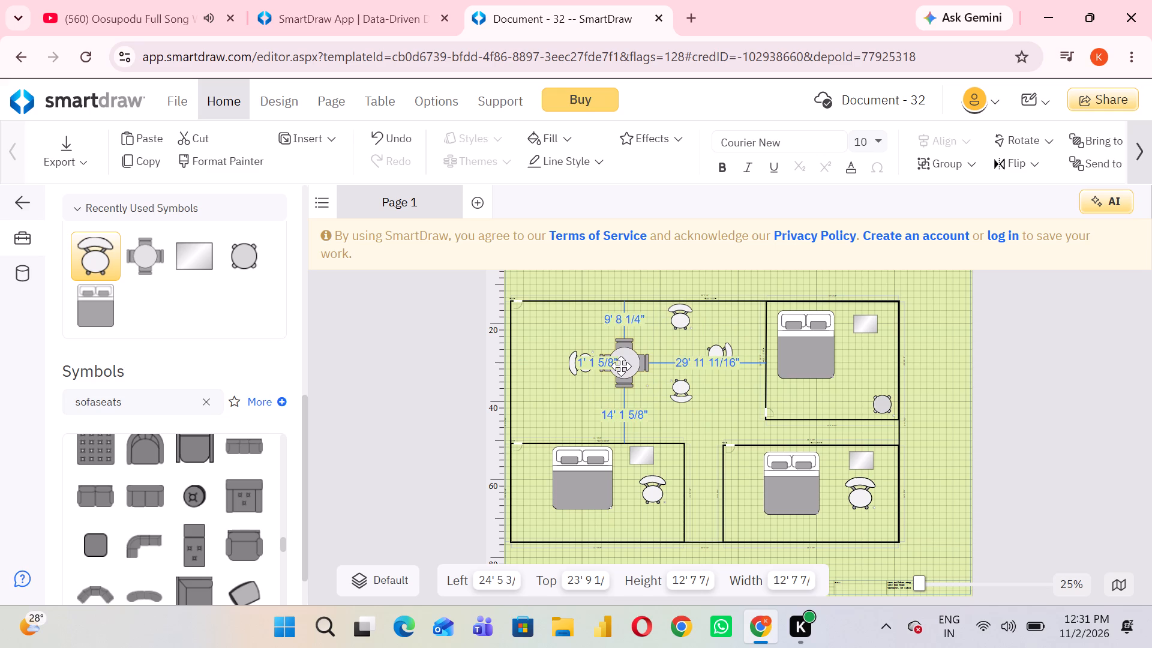
{"action": "left_click_drag", "start_coordinate": [621, 366], "coordinate": [618, 365]}
{"action": "left_click_drag", "start_coordinate": [683, 310], "coordinate": [655, 311]}
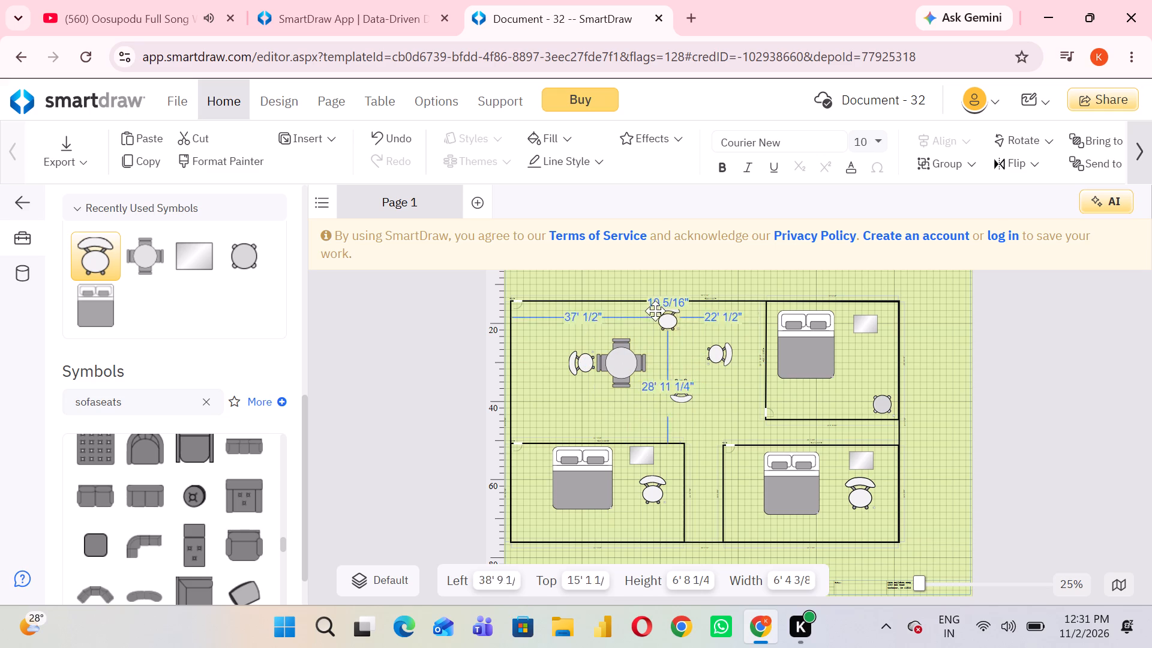
{"action": "left_click_drag", "start_coordinate": [655, 311], "coordinate": [622, 317]}
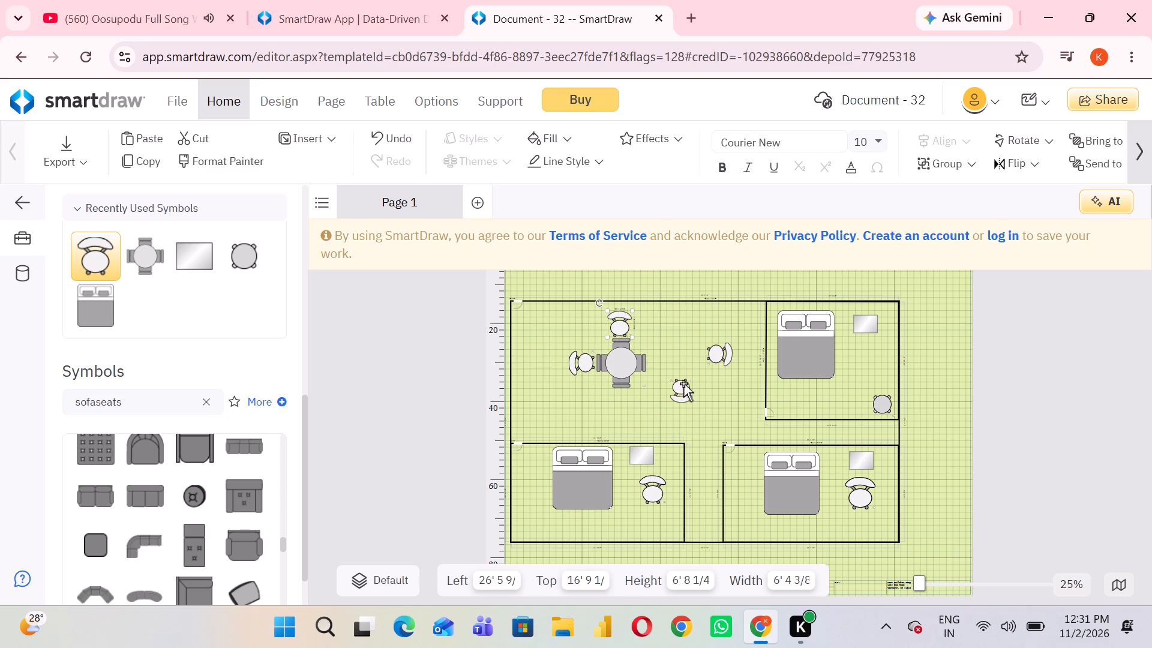
{"action": "left_click_drag", "start_coordinate": [679, 383], "coordinate": [622, 393]}
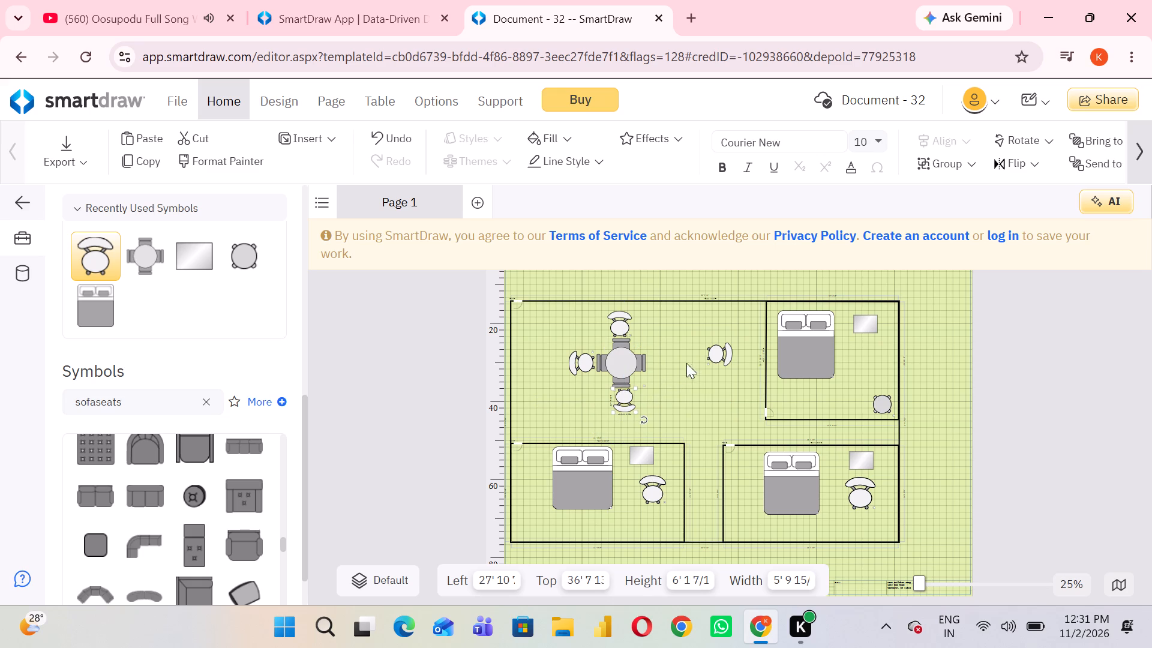
{"action": "left_click_drag", "start_coordinate": [715, 347], "coordinate": [654, 362]}
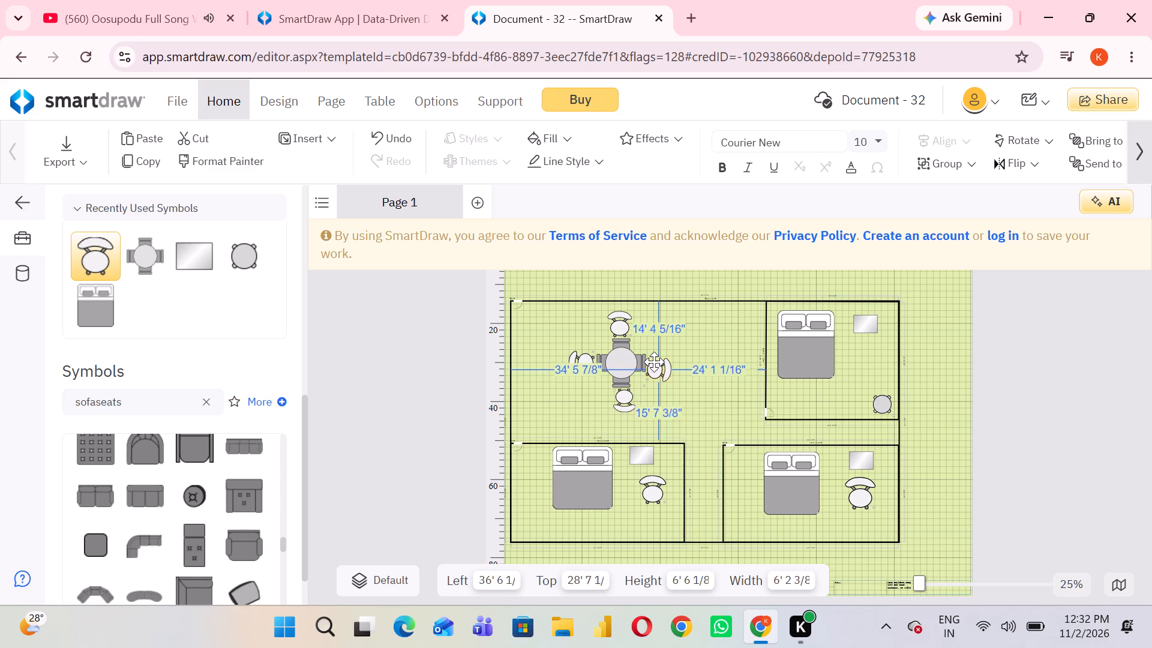
{"action": "left_click_drag", "start_coordinate": [654, 362], "coordinate": [655, 356]}
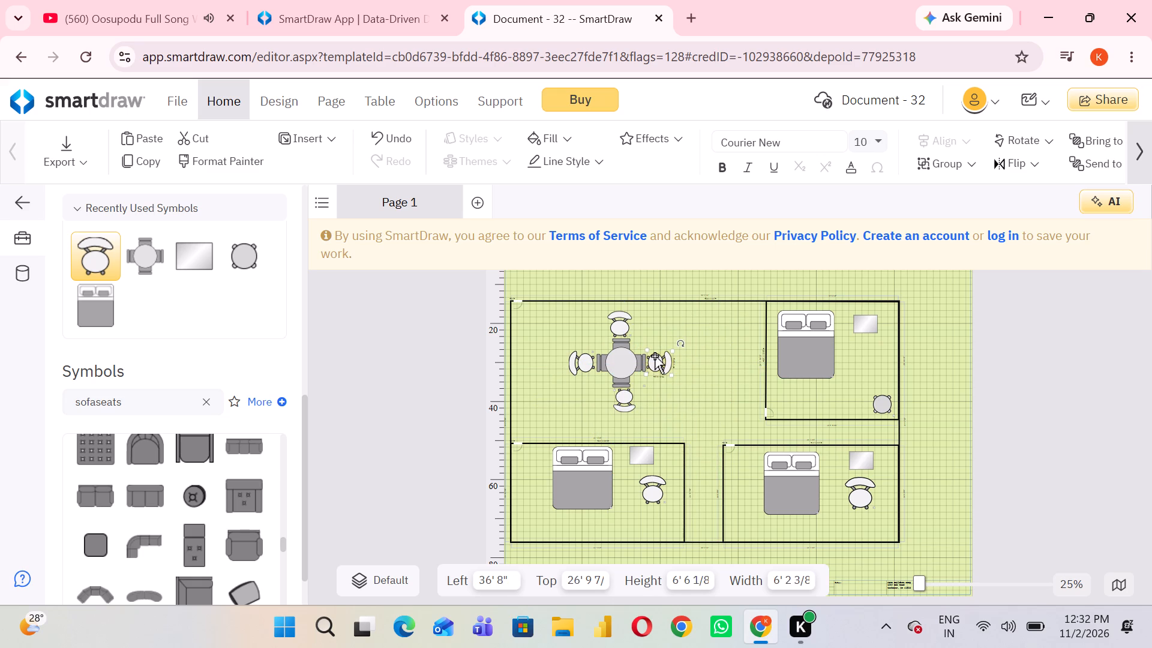
Nudge the chairs below and above the dining table into line with the table's center.
{"action": "left_click", "coordinate": [626, 394]}
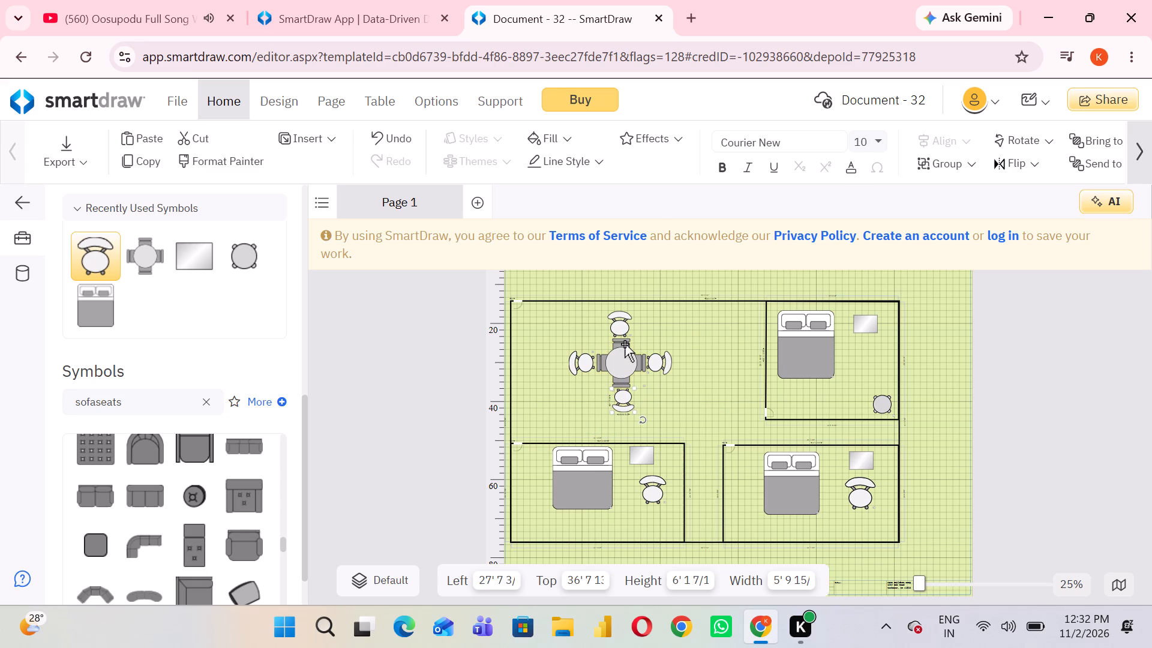
{"action": "left_click", "coordinate": [618, 324]}
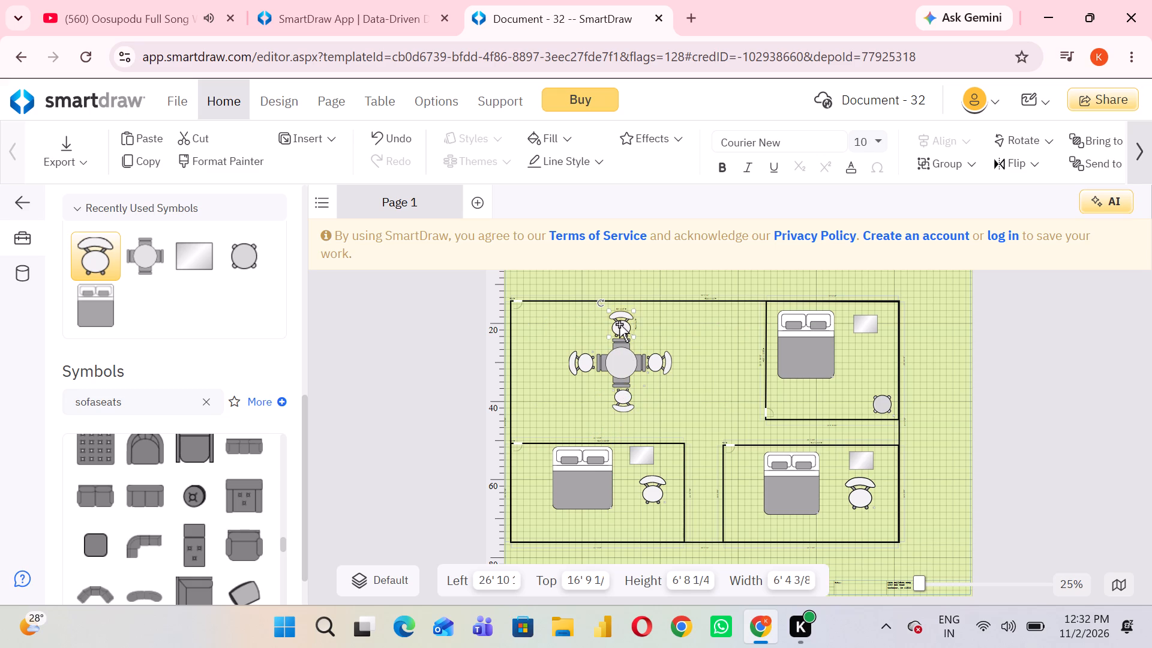
{"action": "left_click", "coordinate": [583, 362]}
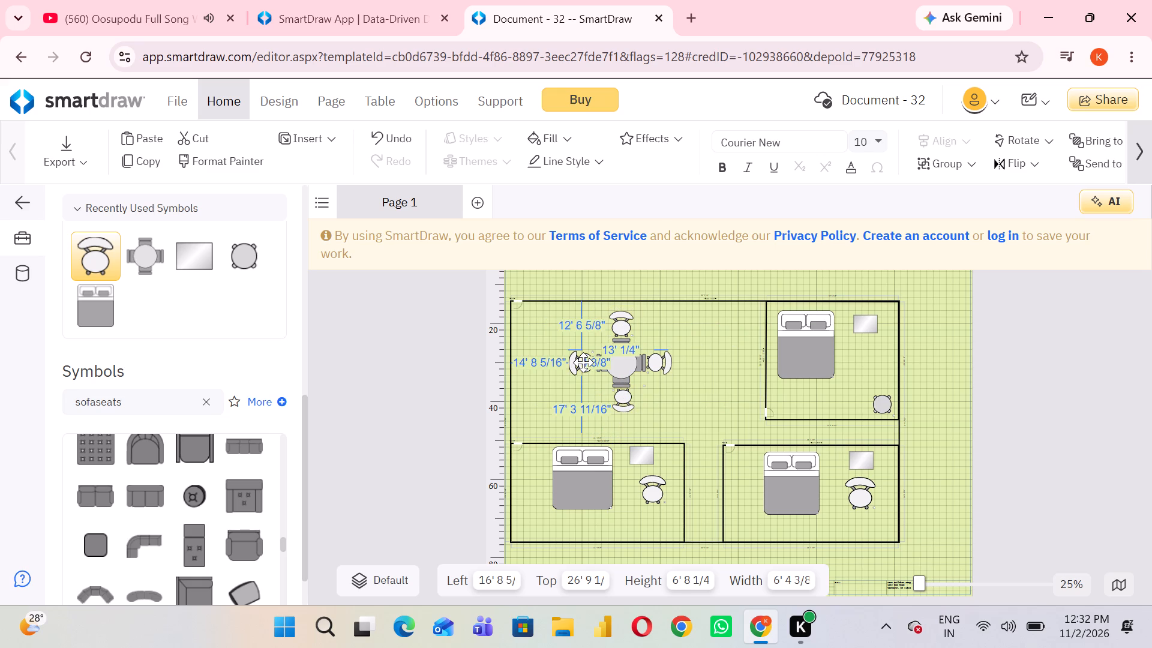
{"action": "left_click", "coordinate": [694, 338]}
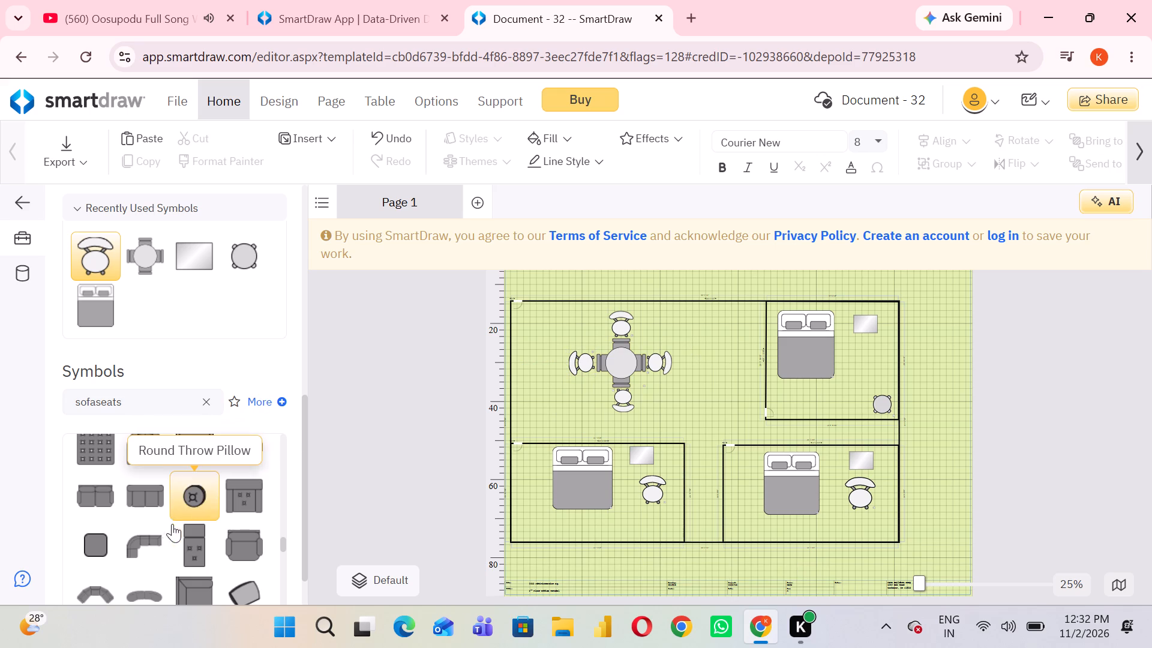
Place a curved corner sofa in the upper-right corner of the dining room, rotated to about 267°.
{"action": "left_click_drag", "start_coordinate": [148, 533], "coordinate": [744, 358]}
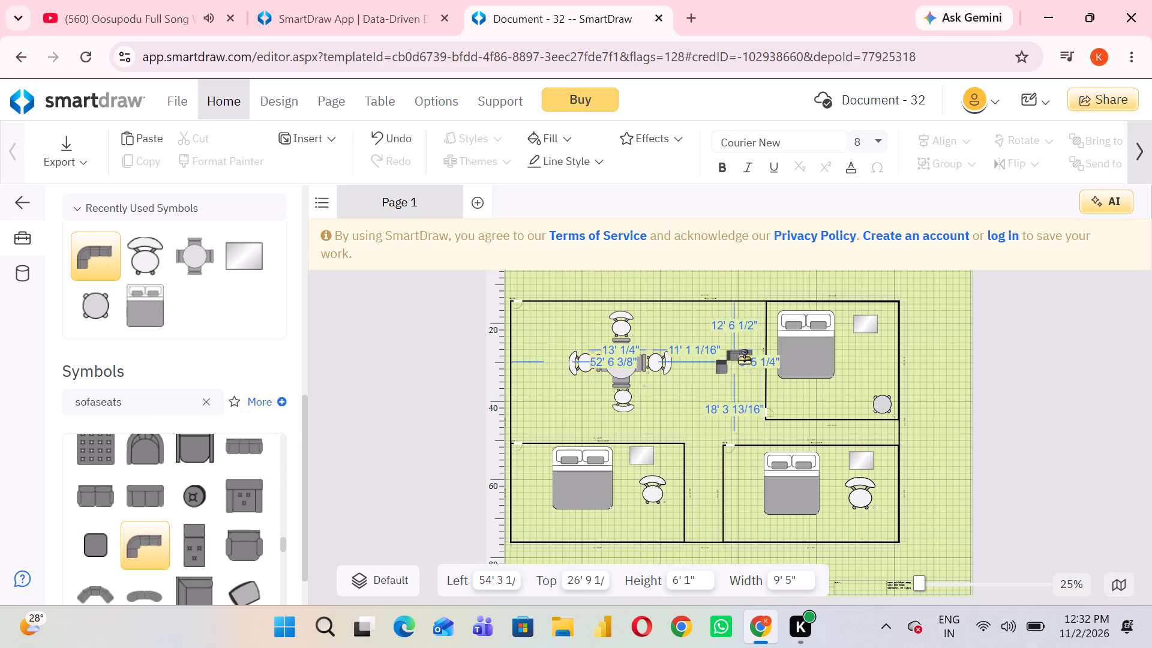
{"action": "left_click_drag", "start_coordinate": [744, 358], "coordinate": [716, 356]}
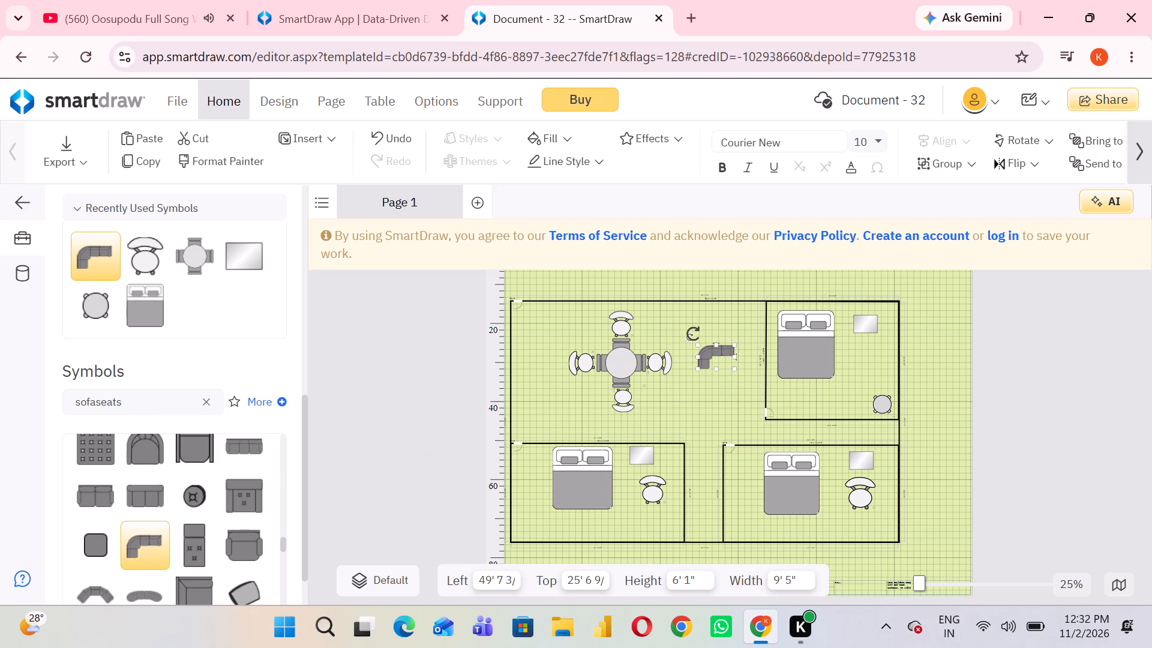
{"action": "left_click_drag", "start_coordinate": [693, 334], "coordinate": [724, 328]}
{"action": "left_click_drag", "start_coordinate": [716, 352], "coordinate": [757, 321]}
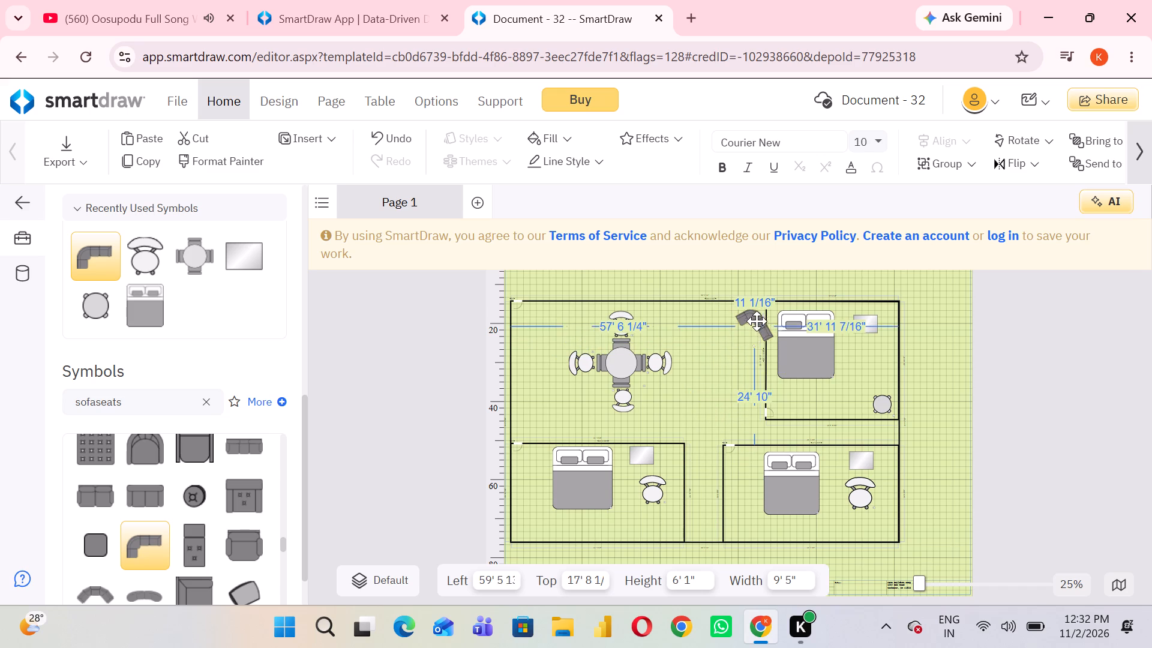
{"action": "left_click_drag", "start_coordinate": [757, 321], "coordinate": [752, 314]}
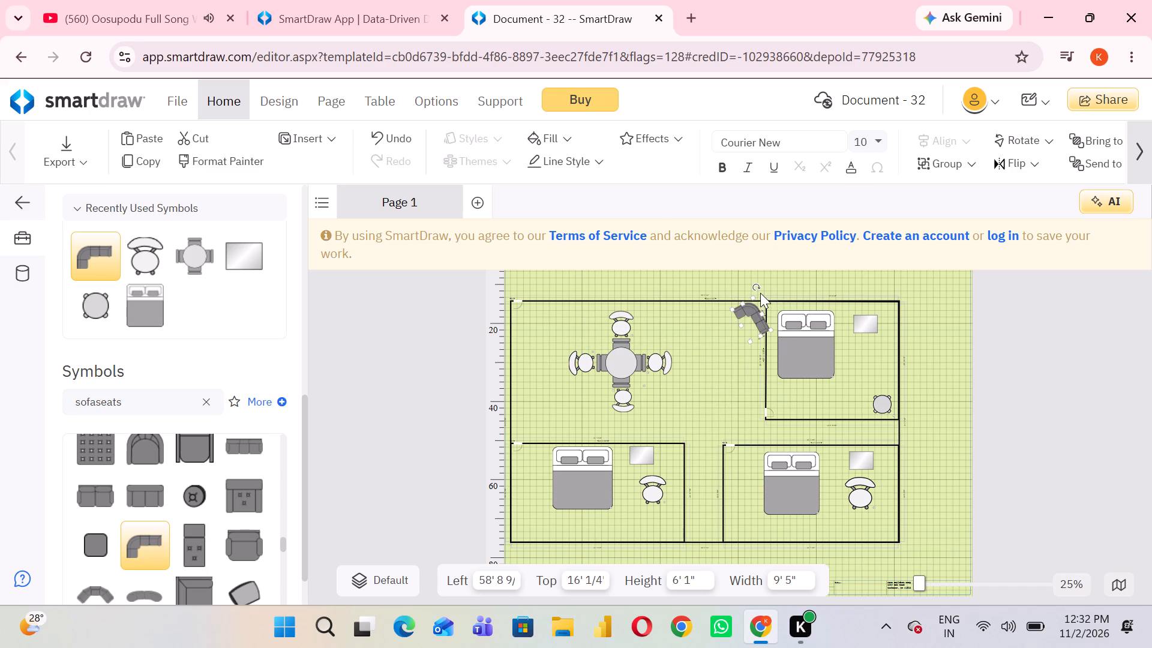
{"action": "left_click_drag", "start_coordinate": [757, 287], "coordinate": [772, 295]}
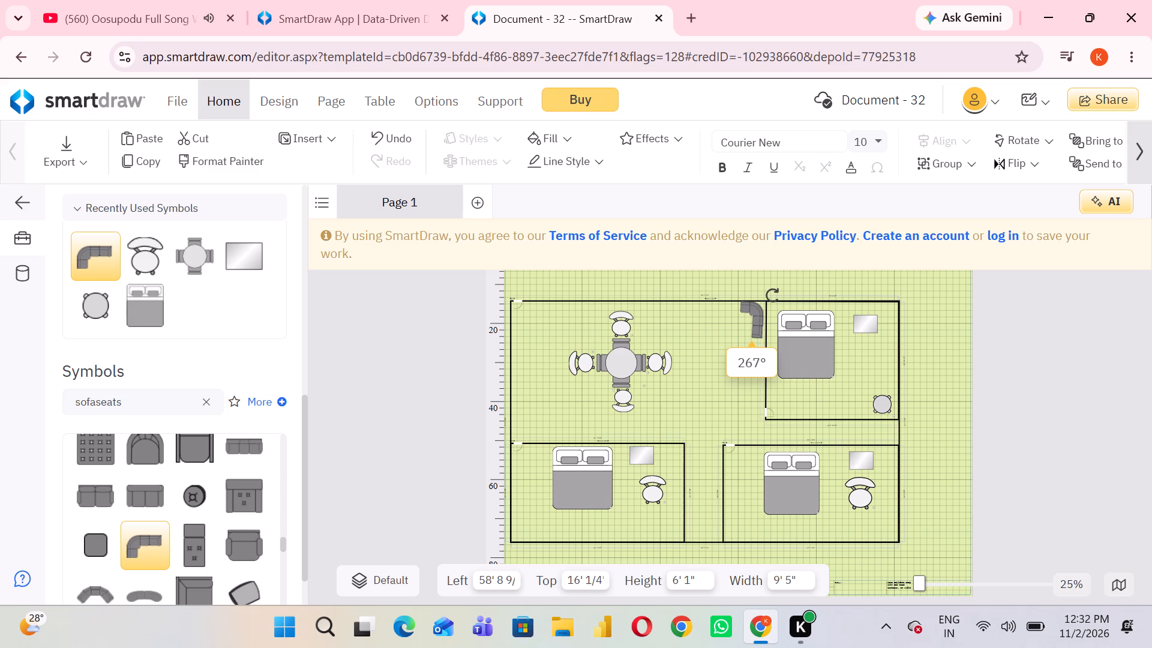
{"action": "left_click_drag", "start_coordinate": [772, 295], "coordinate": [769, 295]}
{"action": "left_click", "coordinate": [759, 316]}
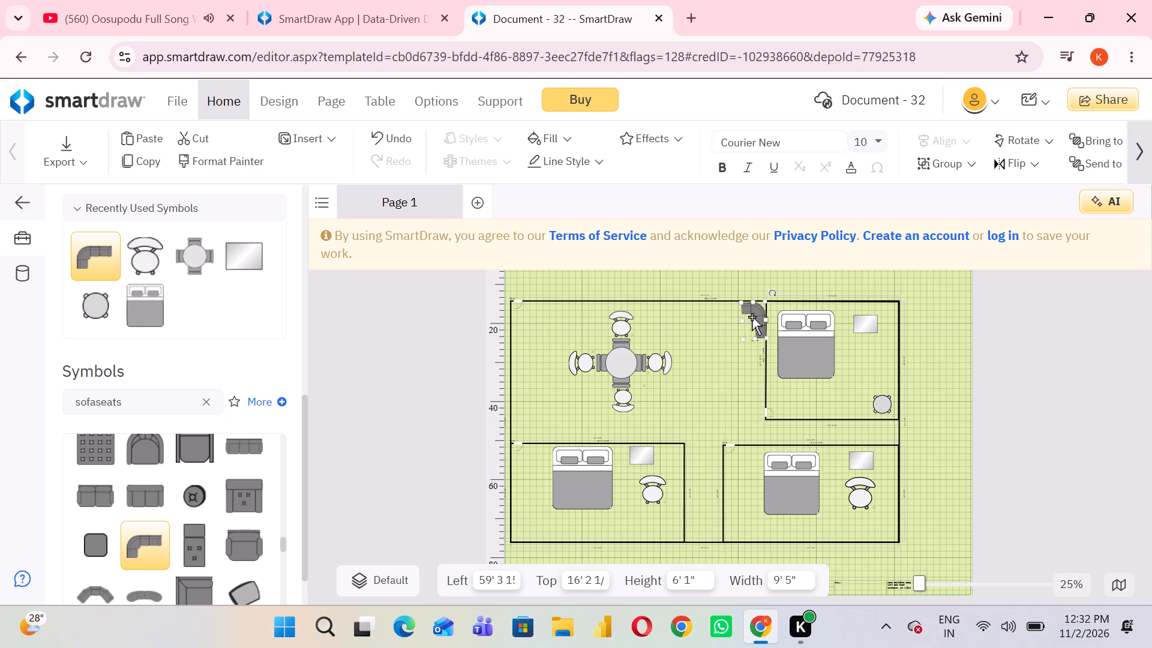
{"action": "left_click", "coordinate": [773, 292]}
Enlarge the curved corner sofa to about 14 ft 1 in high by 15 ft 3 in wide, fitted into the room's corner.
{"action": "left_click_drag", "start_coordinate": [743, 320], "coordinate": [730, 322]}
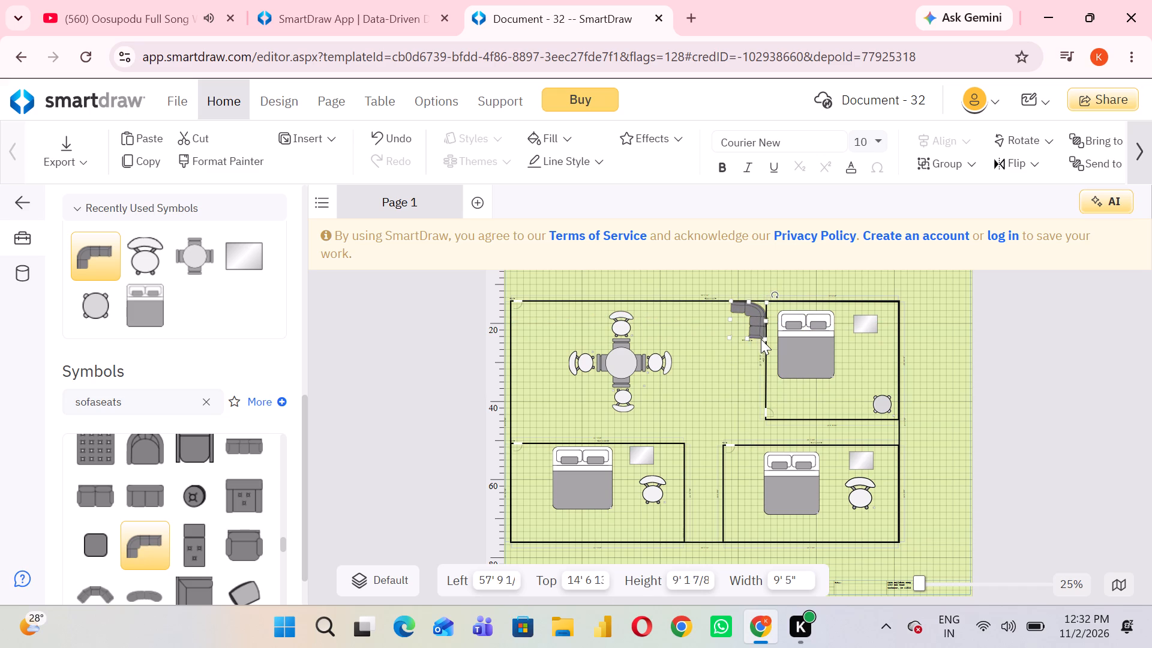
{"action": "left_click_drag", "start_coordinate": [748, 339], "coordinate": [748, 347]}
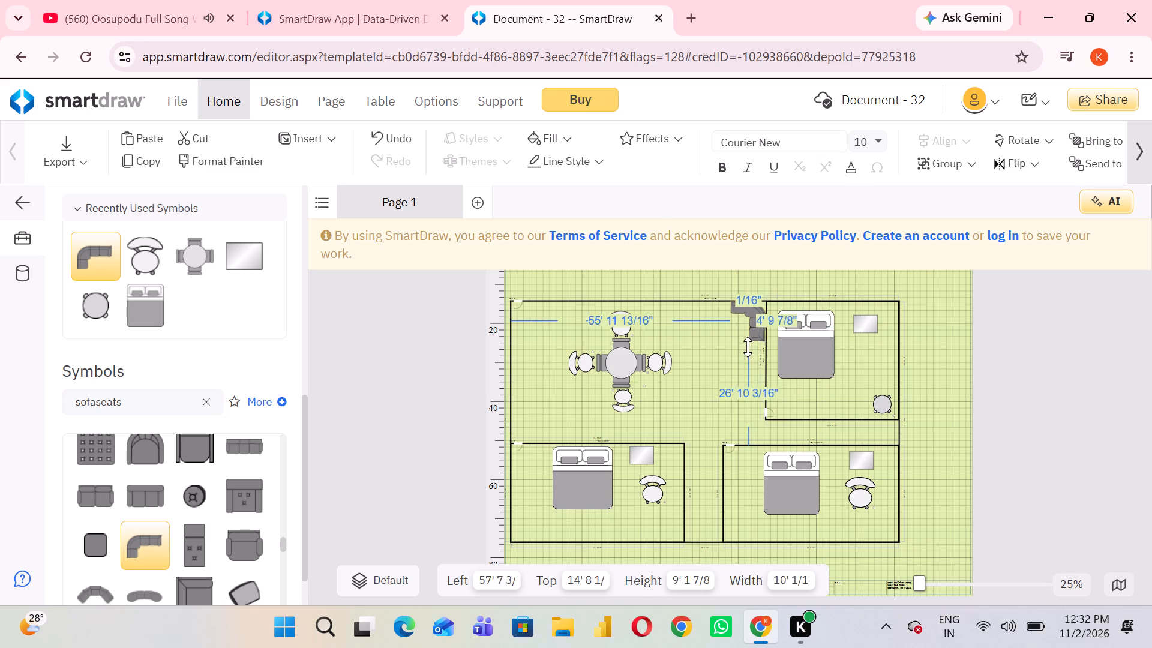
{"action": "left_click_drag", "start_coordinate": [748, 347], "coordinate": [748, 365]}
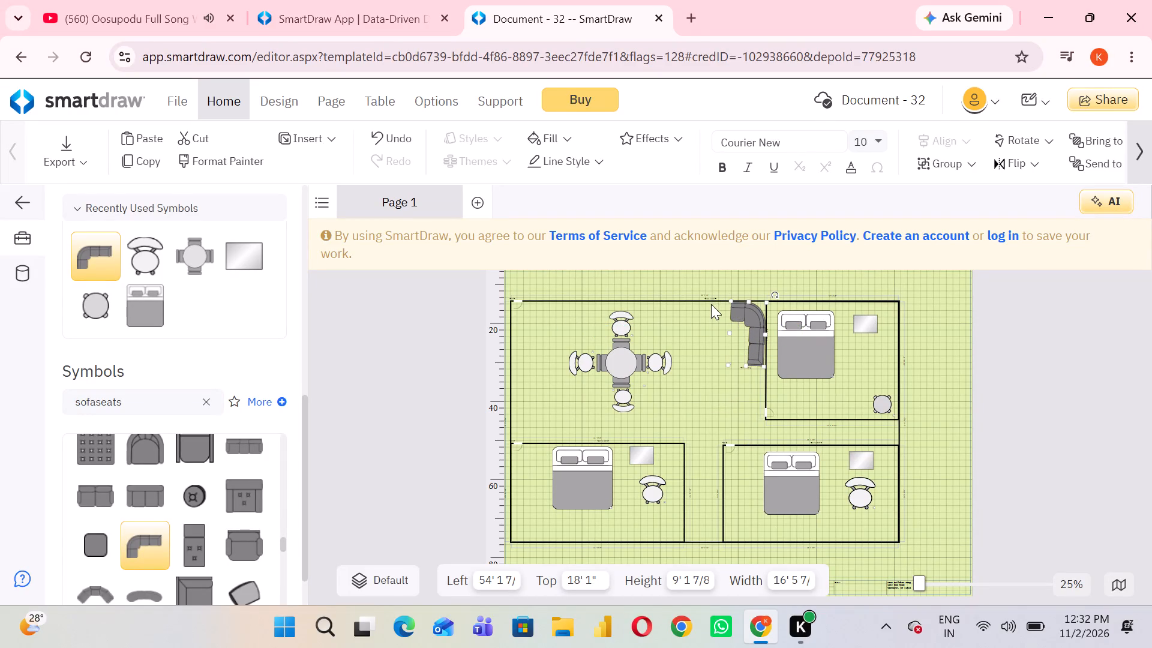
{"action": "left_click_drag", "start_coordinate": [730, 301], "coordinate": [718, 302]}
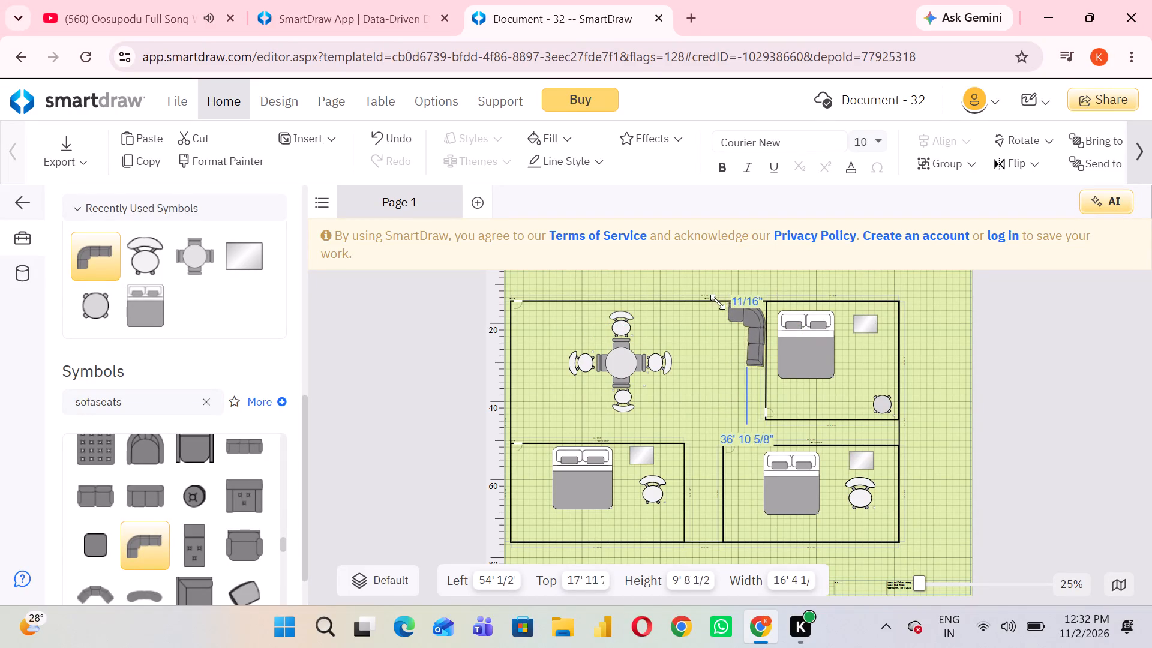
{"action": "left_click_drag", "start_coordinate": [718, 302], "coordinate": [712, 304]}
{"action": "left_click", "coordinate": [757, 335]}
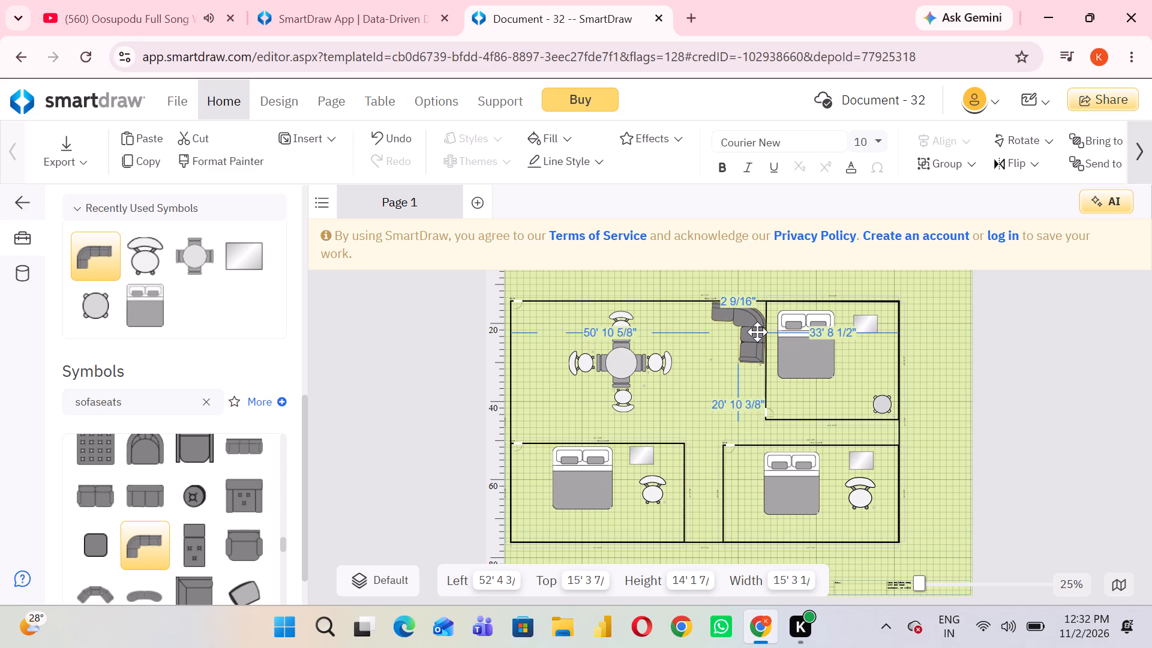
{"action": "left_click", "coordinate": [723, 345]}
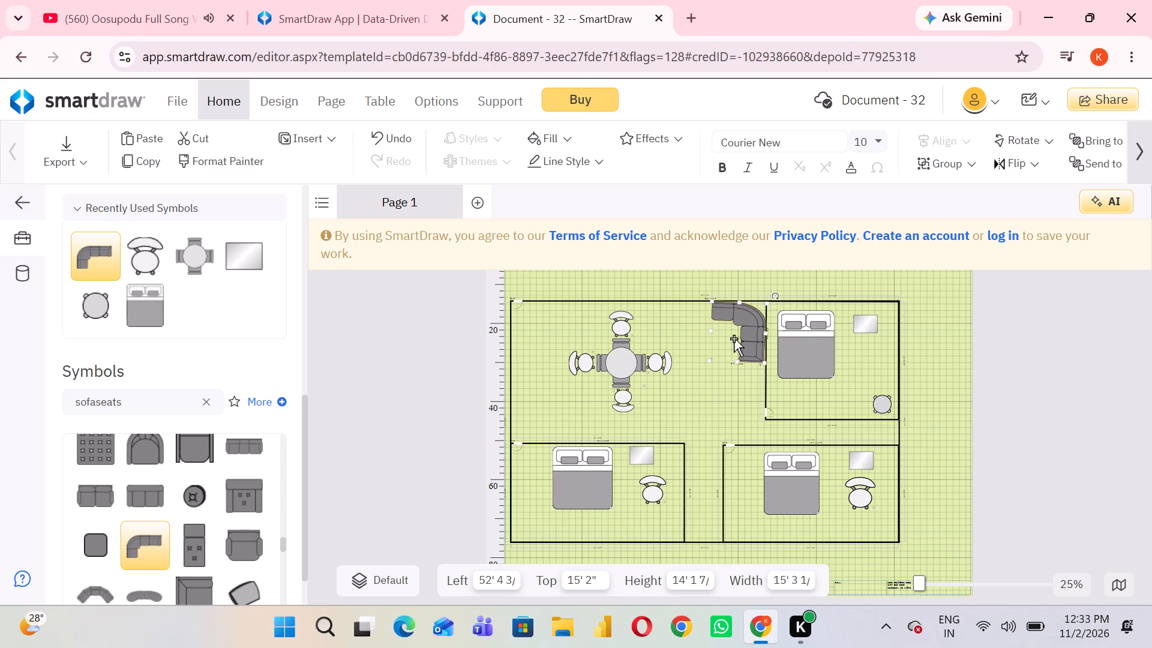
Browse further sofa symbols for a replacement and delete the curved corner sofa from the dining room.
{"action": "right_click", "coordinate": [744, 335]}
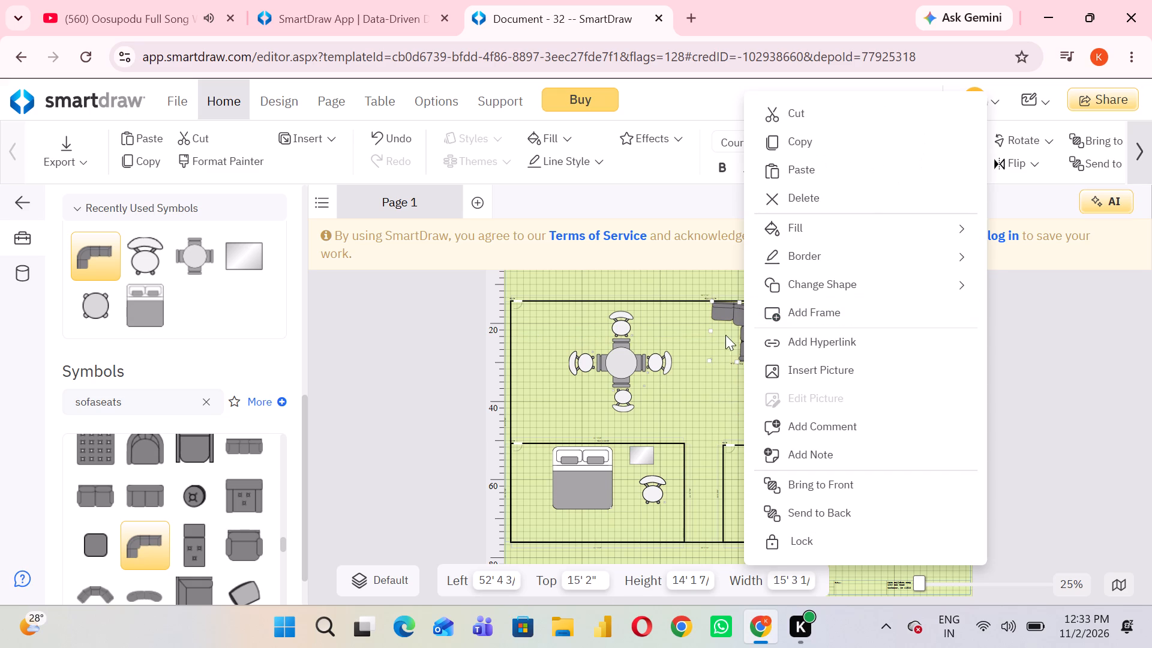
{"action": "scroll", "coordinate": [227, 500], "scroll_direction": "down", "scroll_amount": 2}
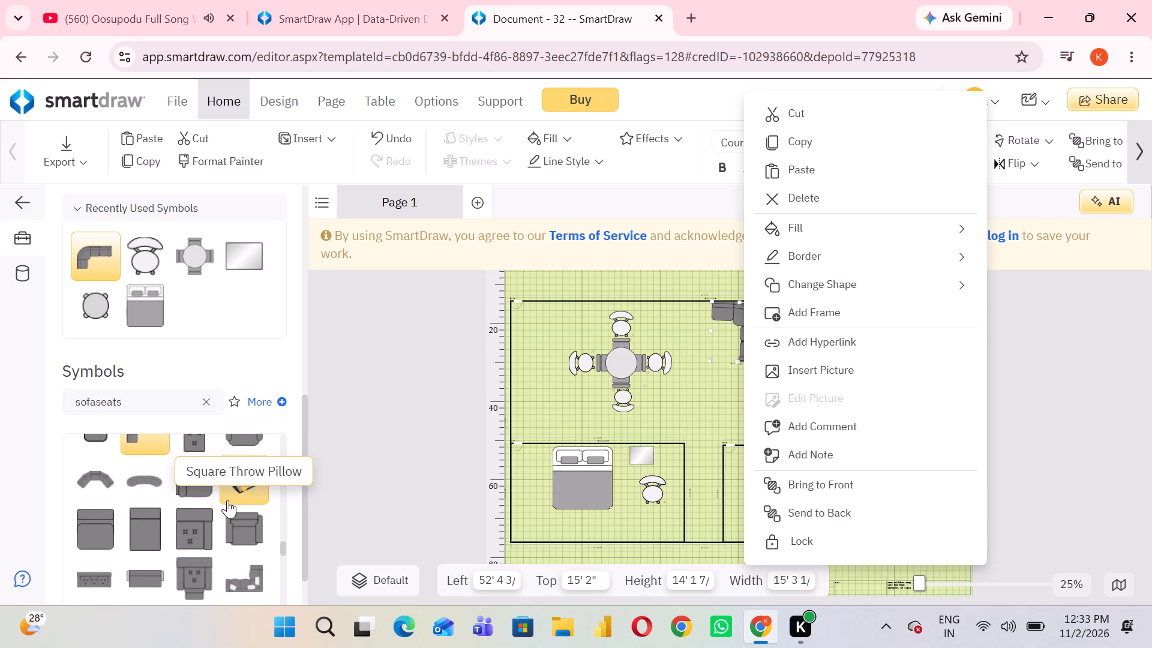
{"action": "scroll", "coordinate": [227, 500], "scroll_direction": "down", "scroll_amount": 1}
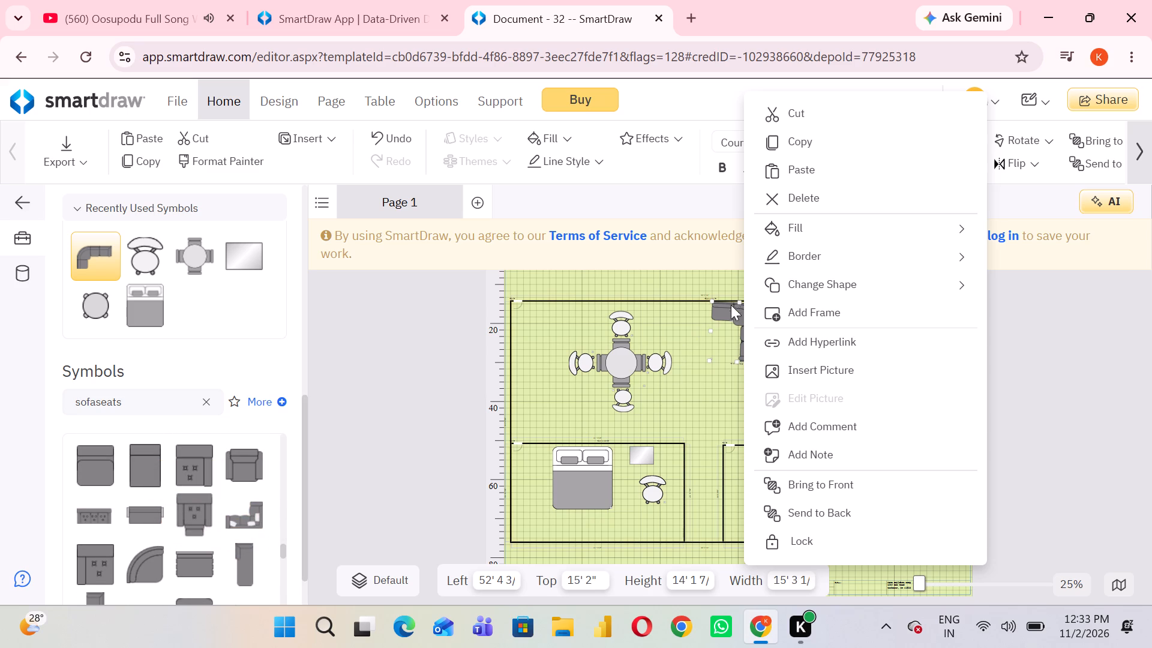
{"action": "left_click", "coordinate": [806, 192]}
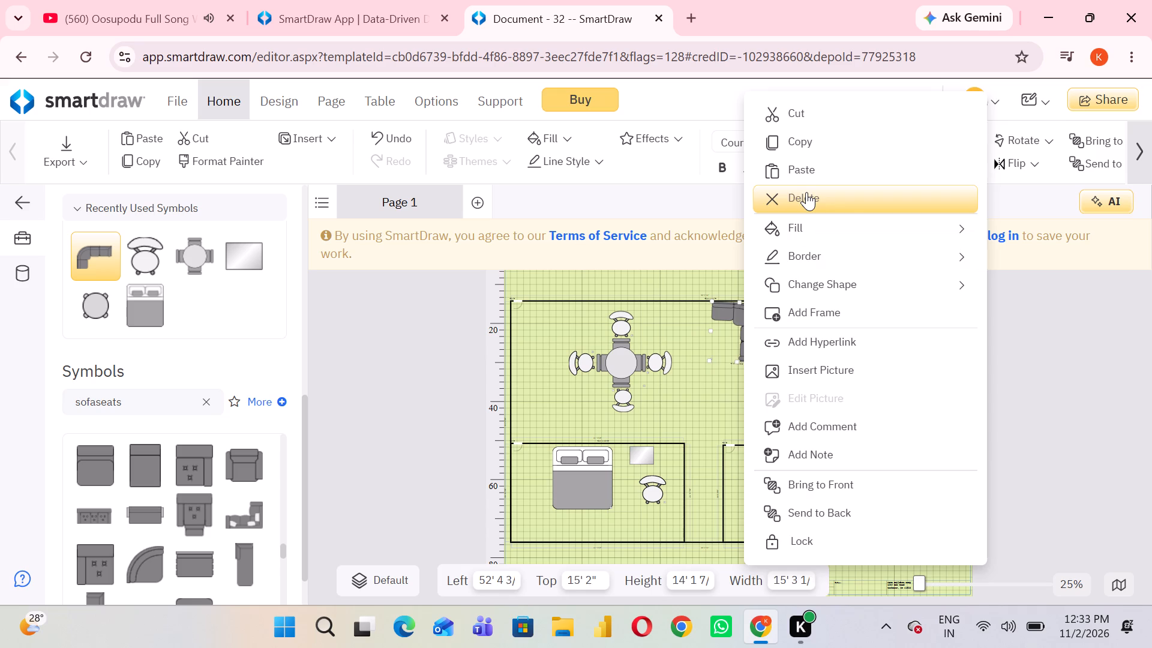
Place the L-shaped sofa with pillows in the dining room's upper-right corner, rotated so its backs face the two walls.
{"action": "left_click_drag", "start_coordinate": [246, 500], "coordinate": [643, 375]}
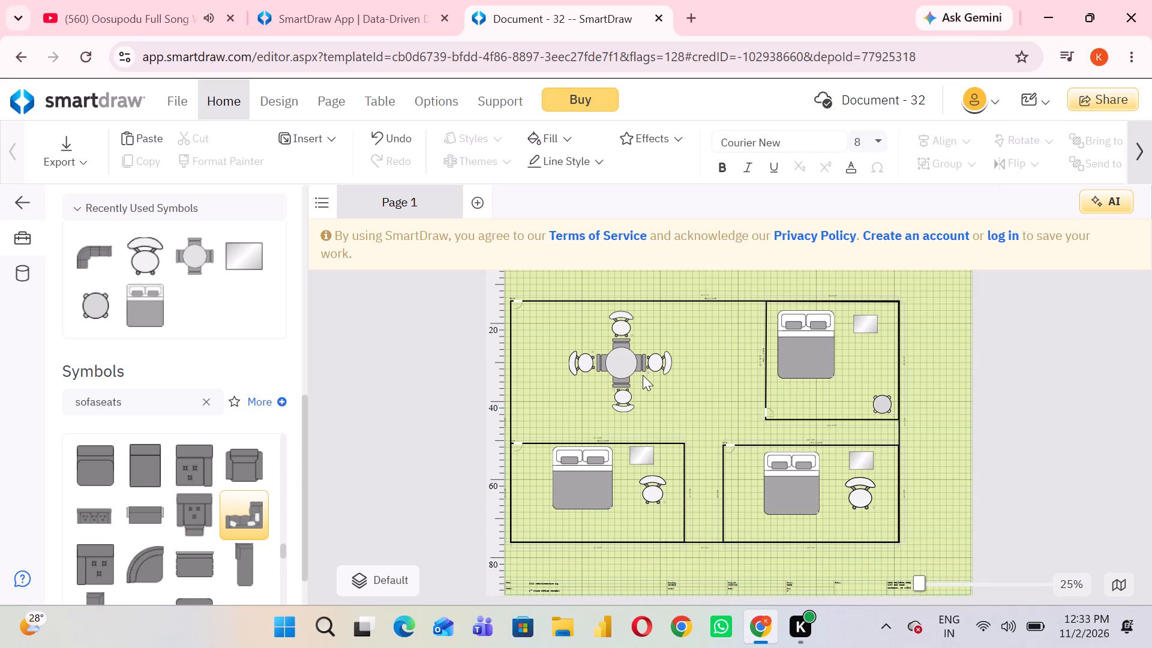
{"action": "left_click_drag", "start_coordinate": [643, 375], "coordinate": [702, 335]}
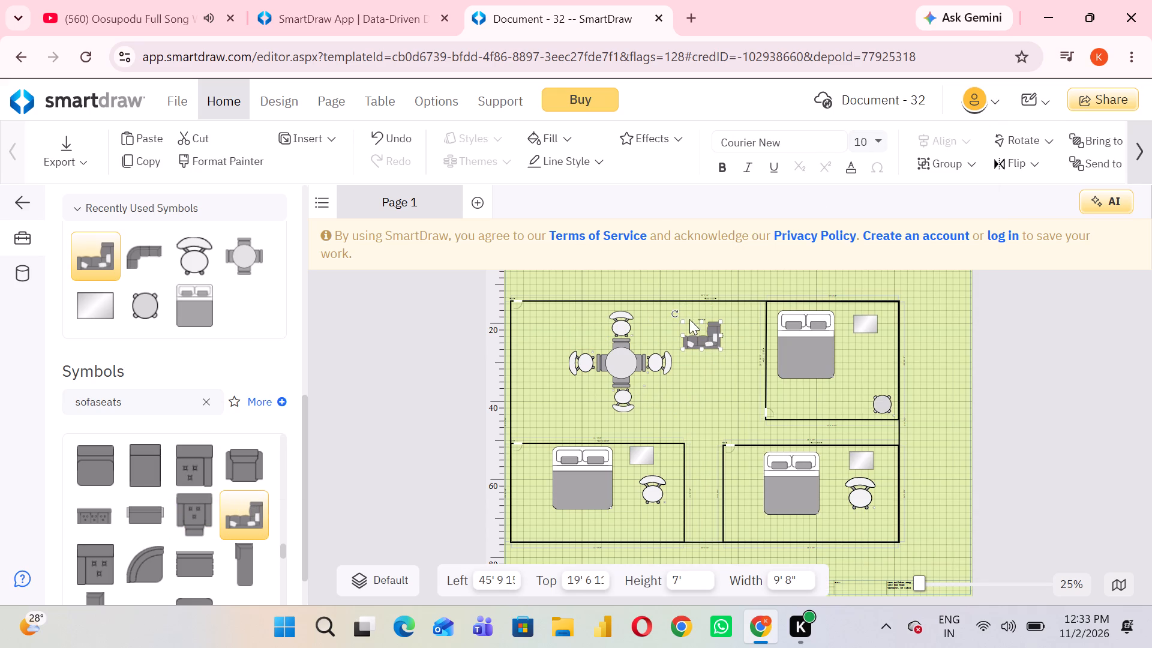
{"action": "left_click_drag", "start_coordinate": [676, 313], "coordinate": [719, 345]}
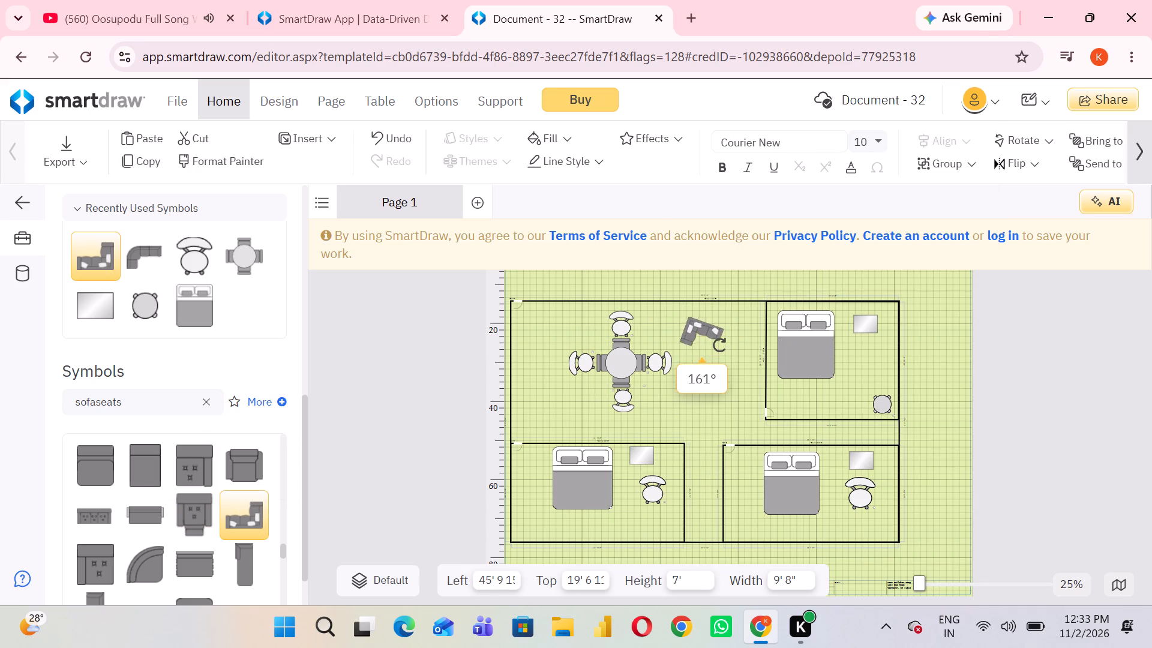
{"action": "left_click_drag", "start_coordinate": [719, 345], "coordinate": [674, 380]}
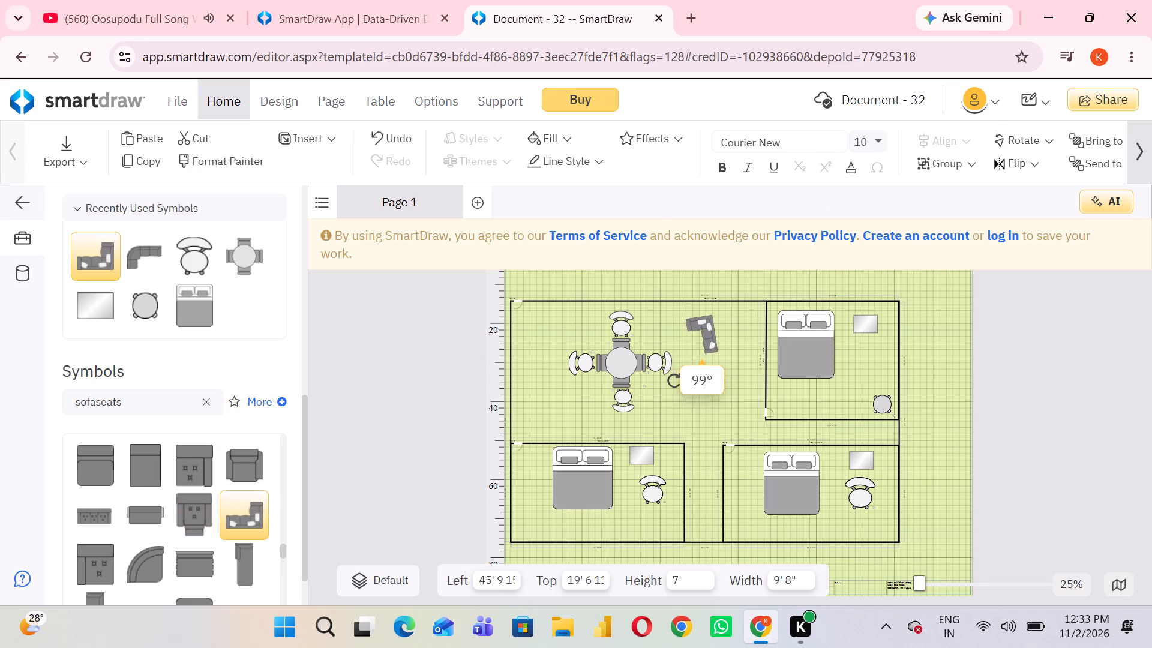
{"action": "left_click_drag", "start_coordinate": [674, 380], "coordinate": [662, 380]}
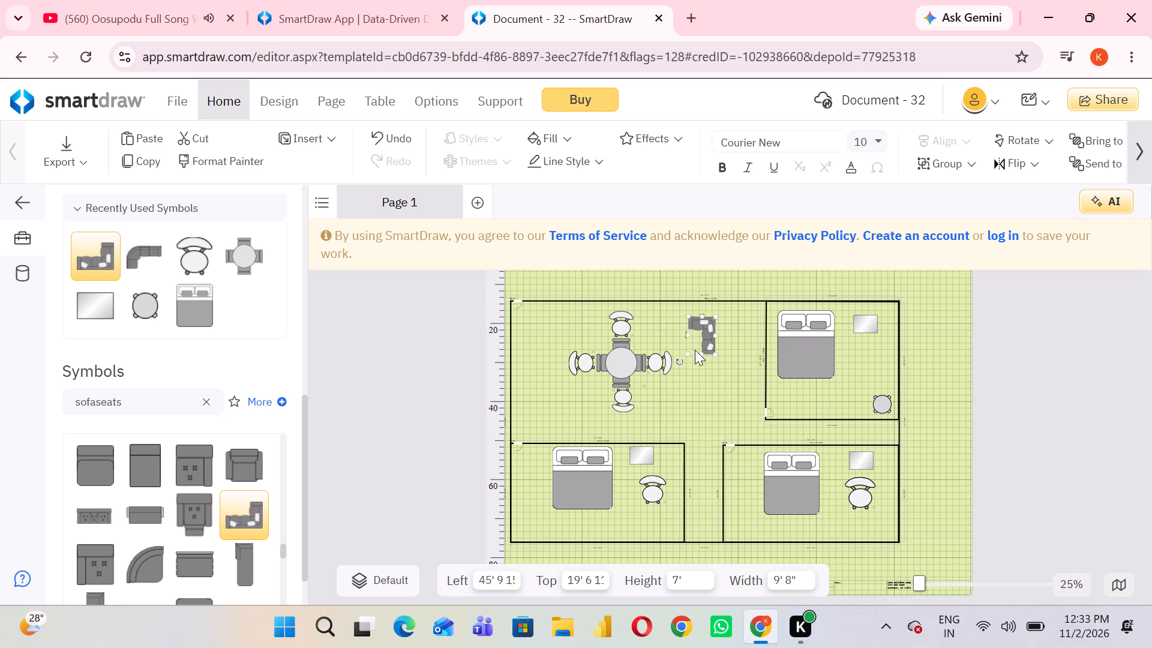
{"action": "left_click_drag", "start_coordinate": [705, 334], "coordinate": [752, 323]}
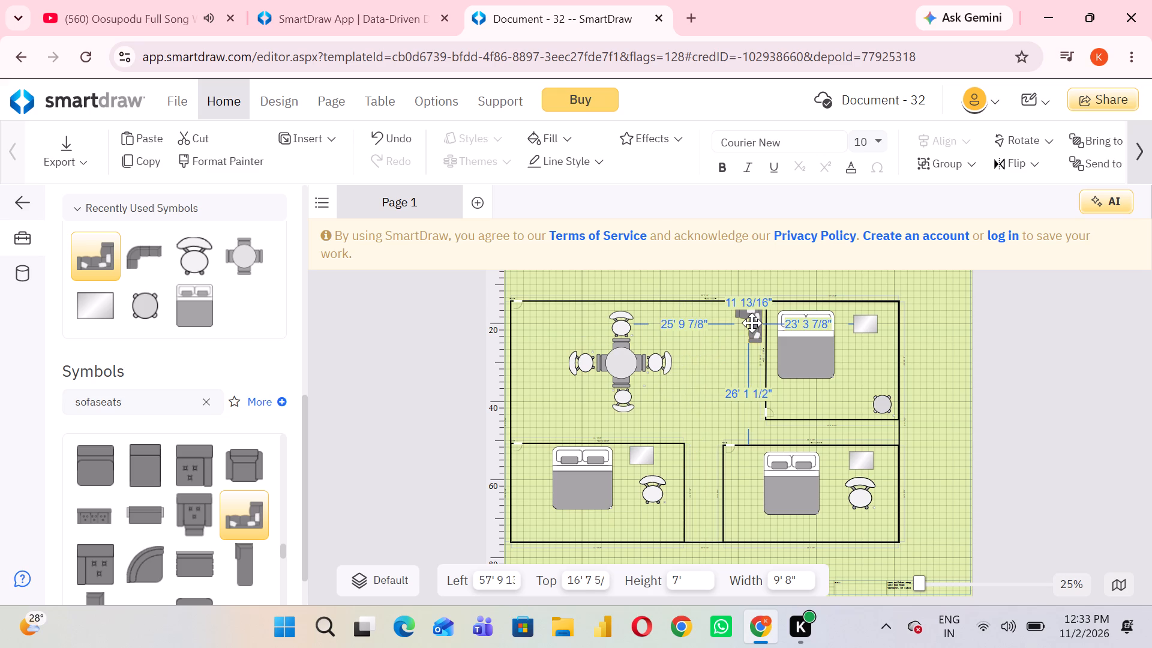
{"action": "left_click_drag", "start_coordinate": [752, 323], "coordinate": [753, 323]}
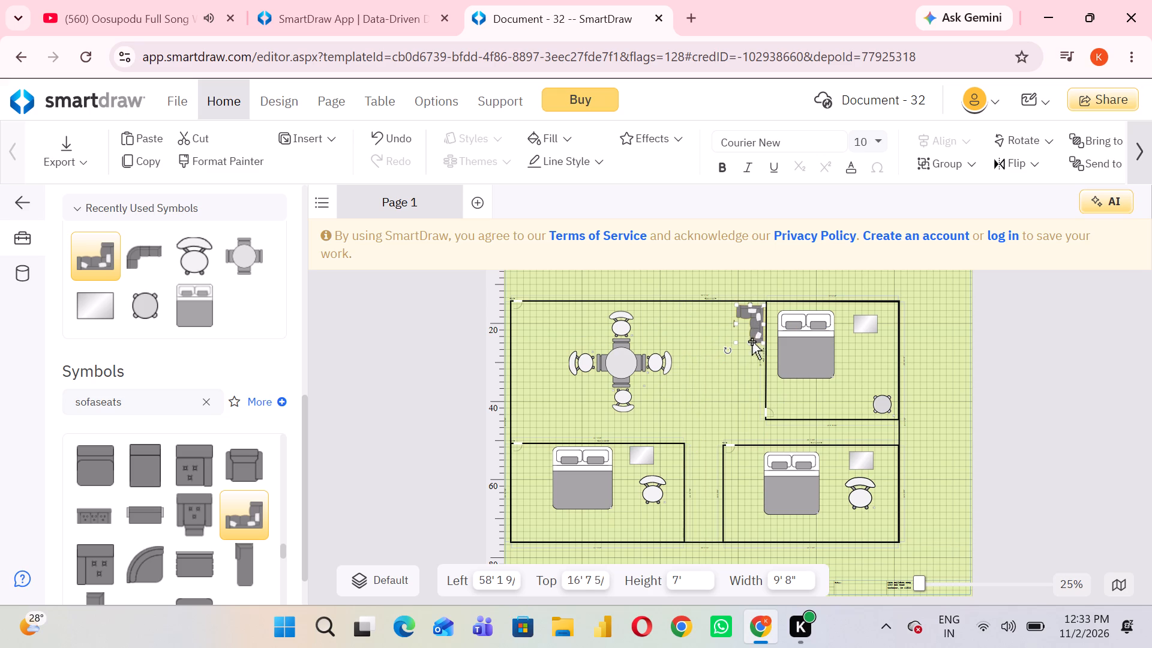
Enlarge the L-shaped sofa to about 17 ft 4 in high by 18 ft 5 in wide and set it snugly against both corner walls.
{"action": "left_click_drag", "start_coordinate": [750, 343], "coordinate": [750, 369]}
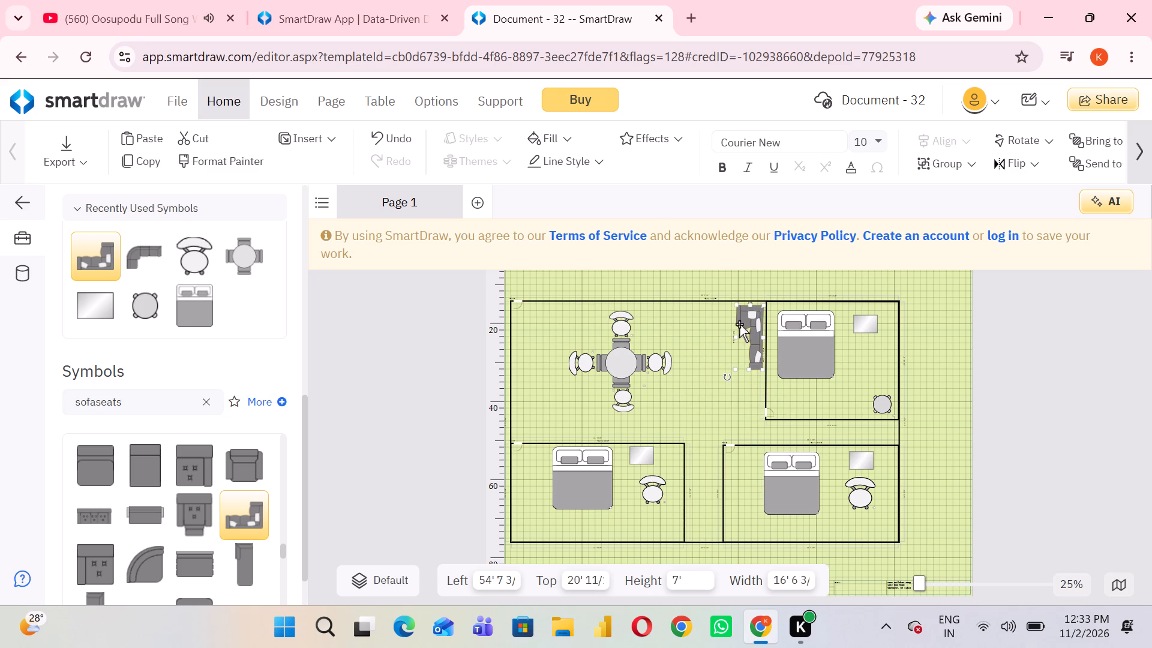
{"action": "left_click_drag", "start_coordinate": [739, 305], "coordinate": [715, 310]}
{"action": "left_click_drag", "start_coordinate": [731, 331], "coordinate": [733, 320]}
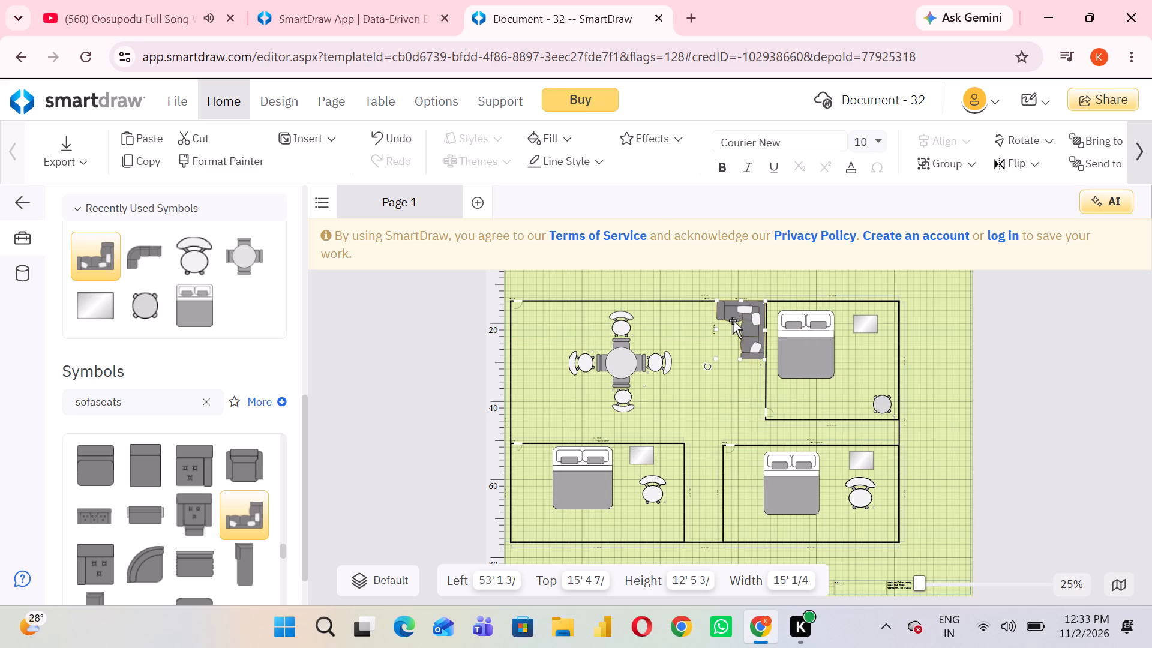
{"action": "left_click_drag", "start_coordinate": [742, 359], "coordinate": [742, 365]}
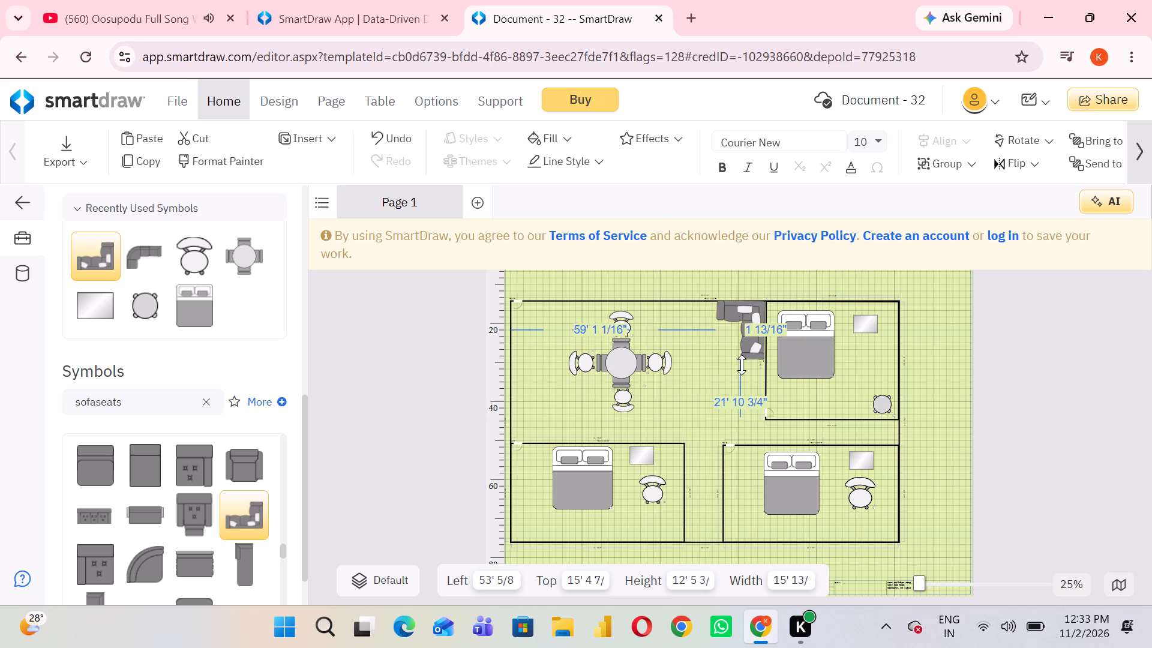
{"action": "left_click_drag", "start_coordinate": [742, 365], "coordinate": [742, 372]}
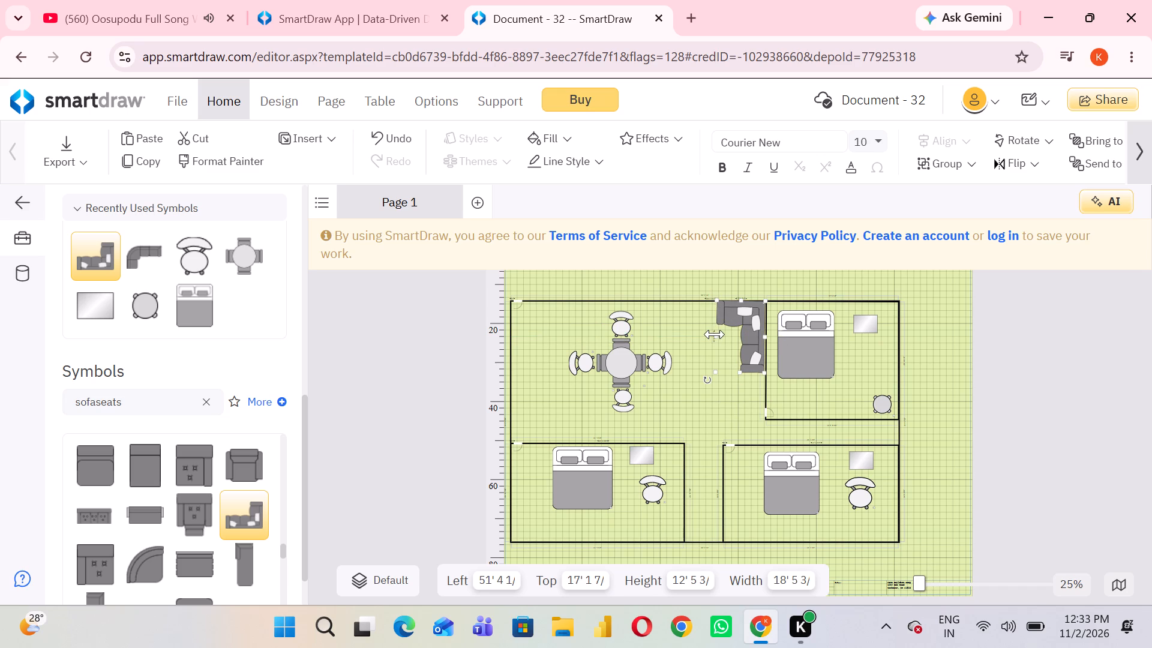
{"action": "left_click_drag", "start_coordinate": [715, 334], "coordinate": [697, 346]}
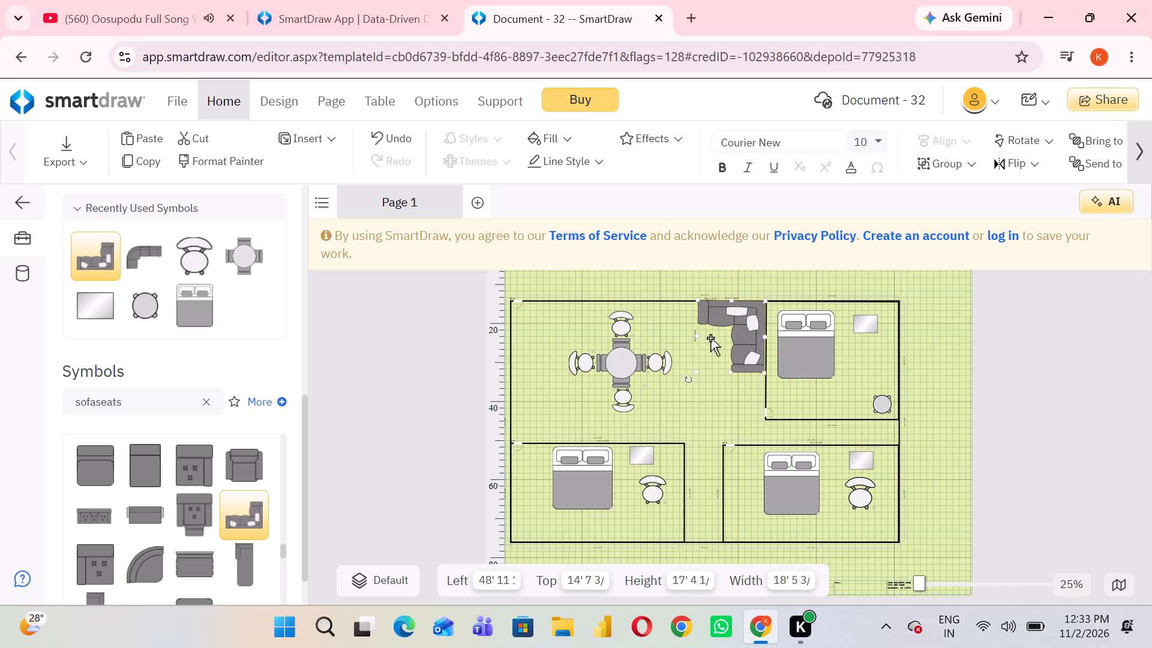
{"action": "left_click", "coordinate": [727, 330]}
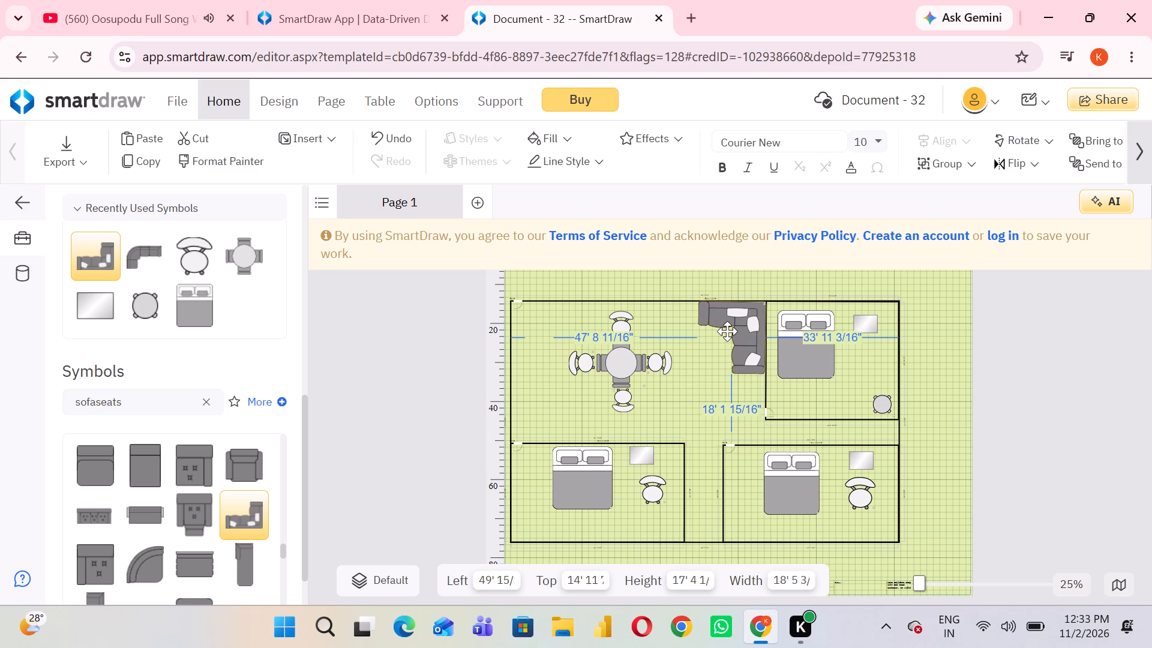
{"action": "left_click", "coordinate": [700, 368]}
{"action": "left_click", "coordinate": [700, 388]}
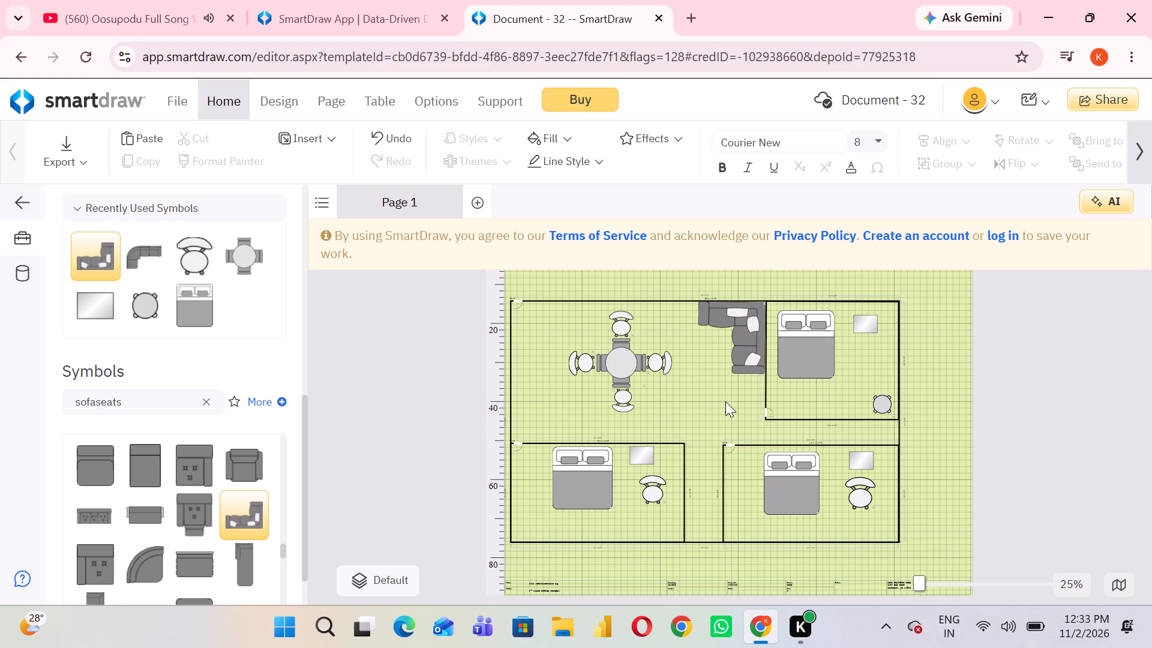
Search the symbols for "light" and place the double-ringed Light symbol below the bed in the lower-left bedroom.
{"action": "left_click", "coordinate": [209, 395]}
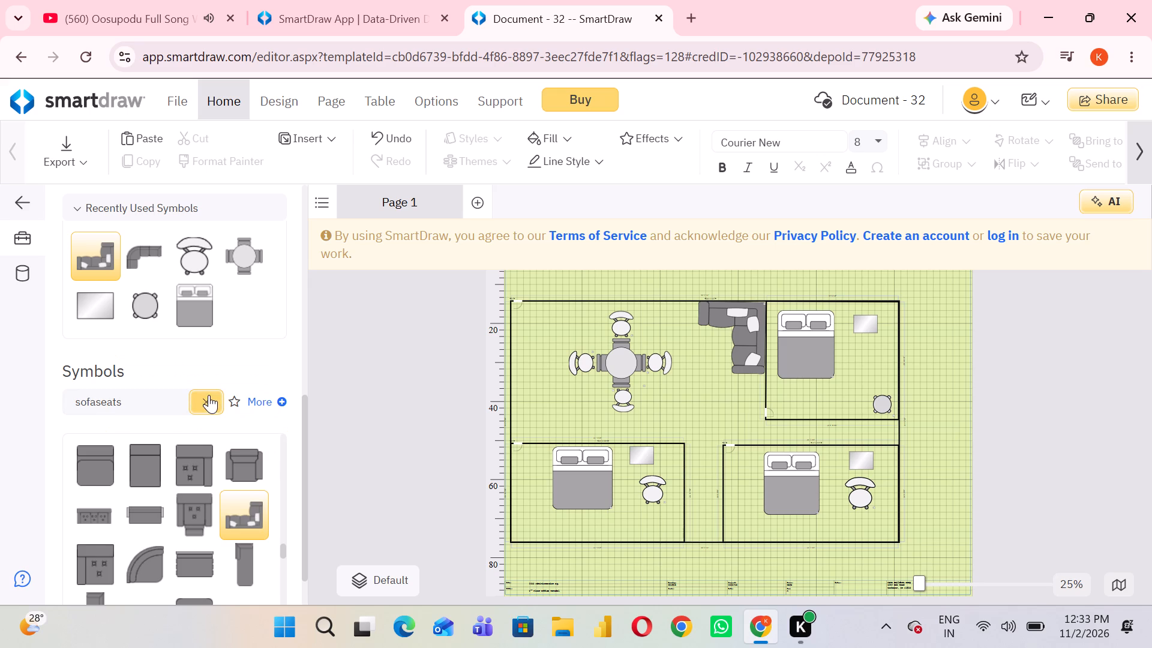
{"action": "left_click", "coordinate": [149, 404]}
{"action": "type", "text": "li"}
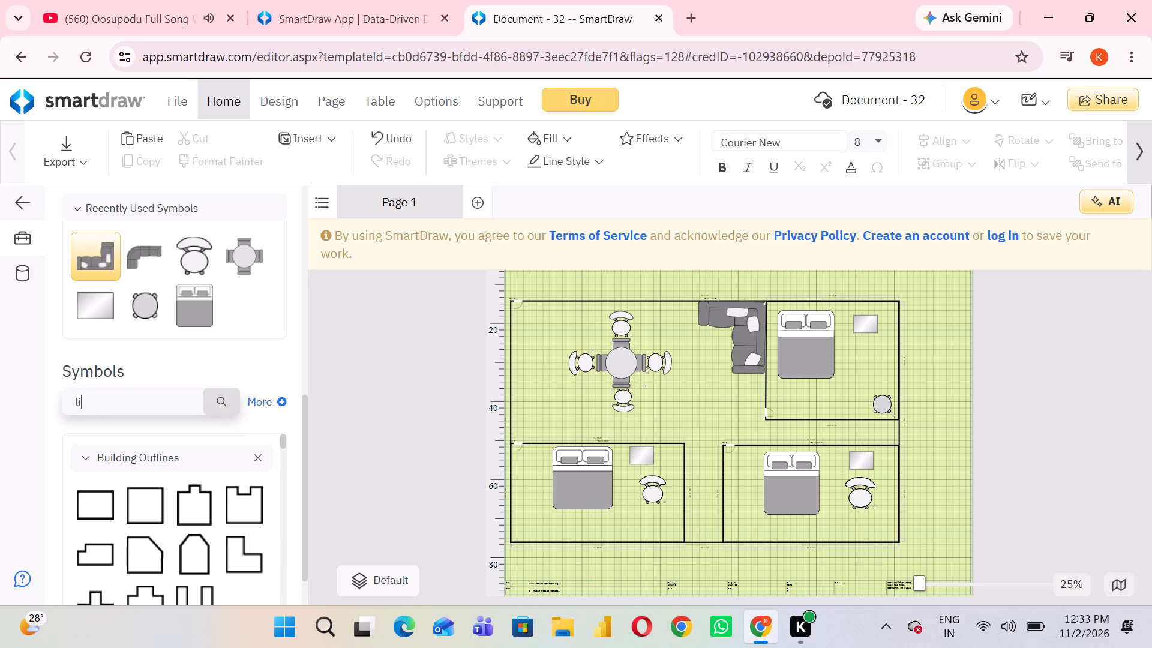
{"action": "type", "text": "ght"}
{"action": "key", "text": "Return"}
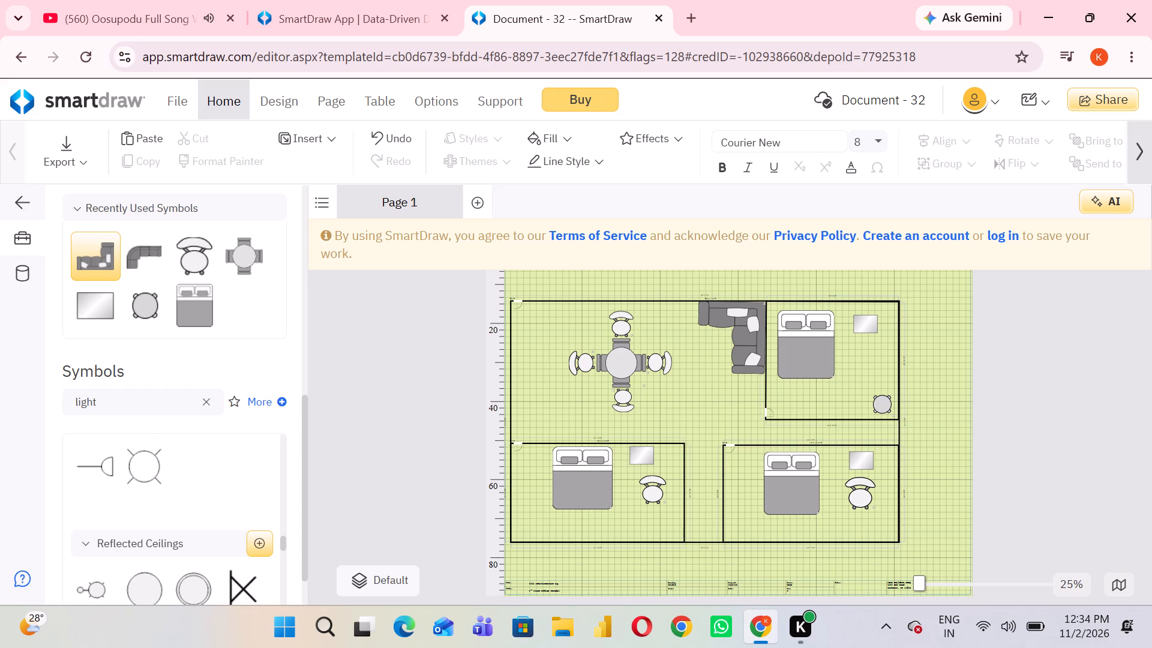
{"action": "scroll", "coordinate": [217, 556], "scroll_direction": "down", "scroll_amount": 2}
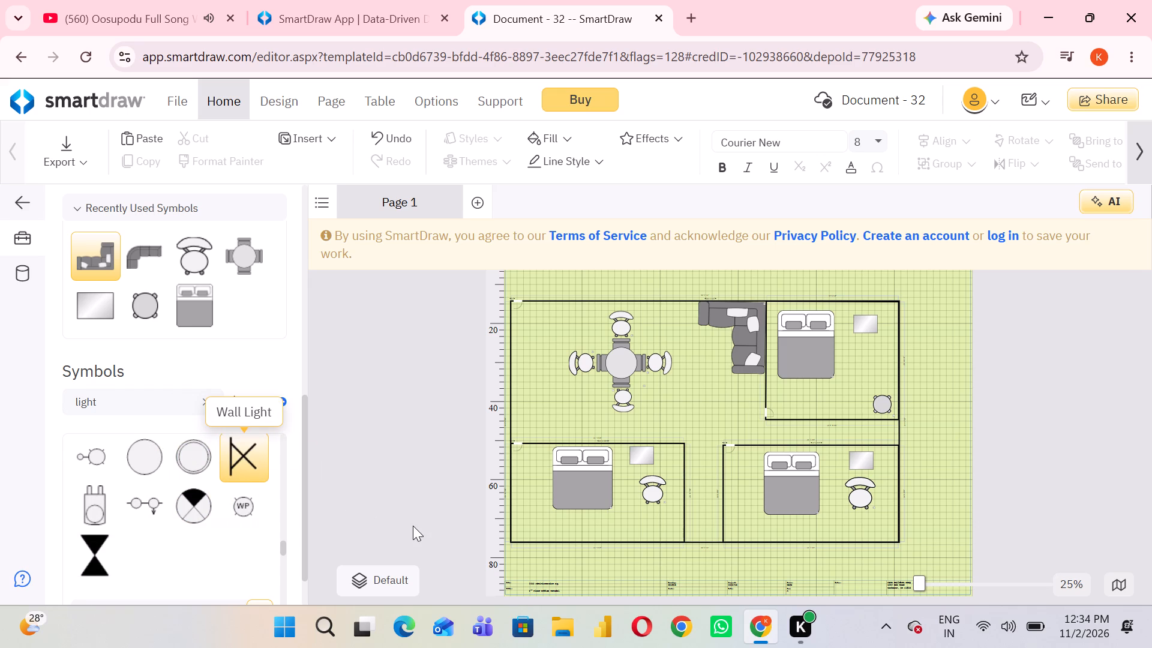
{"action": "left_click_drag", "start_coordinate": [194, 448], "coordinate": [458, 498]}
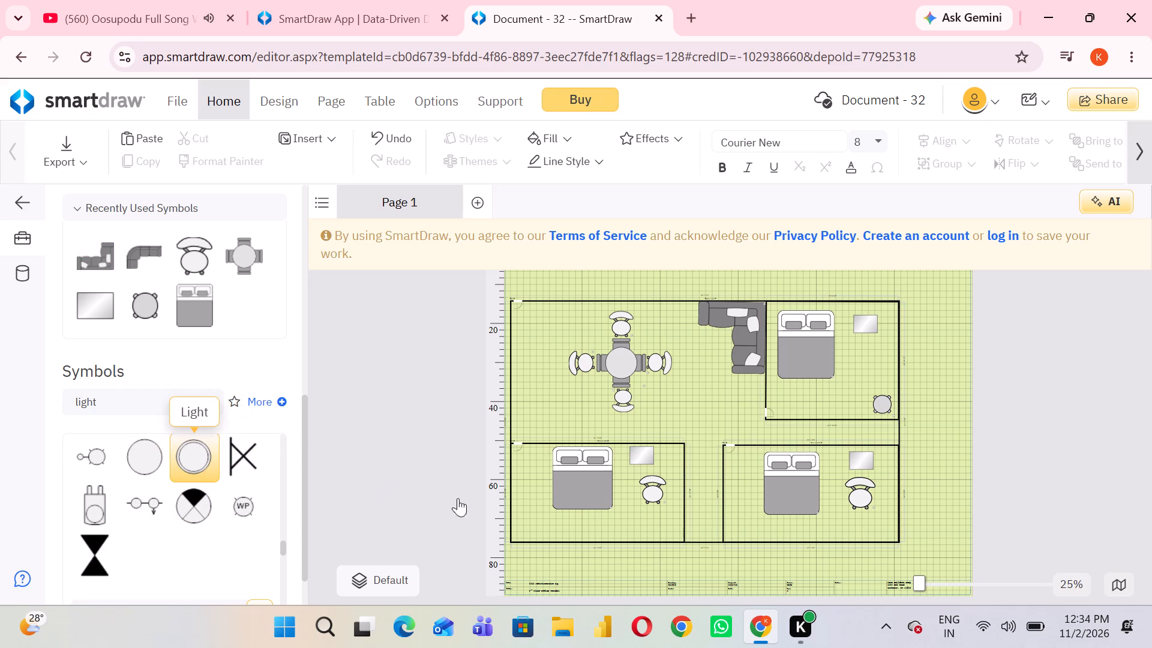
{"action": "left_click_drag", "start_coordinate": [458, 498], "coordinate": [593, 535]}
{"action": "left_click", "coordinate": [595, 532]}
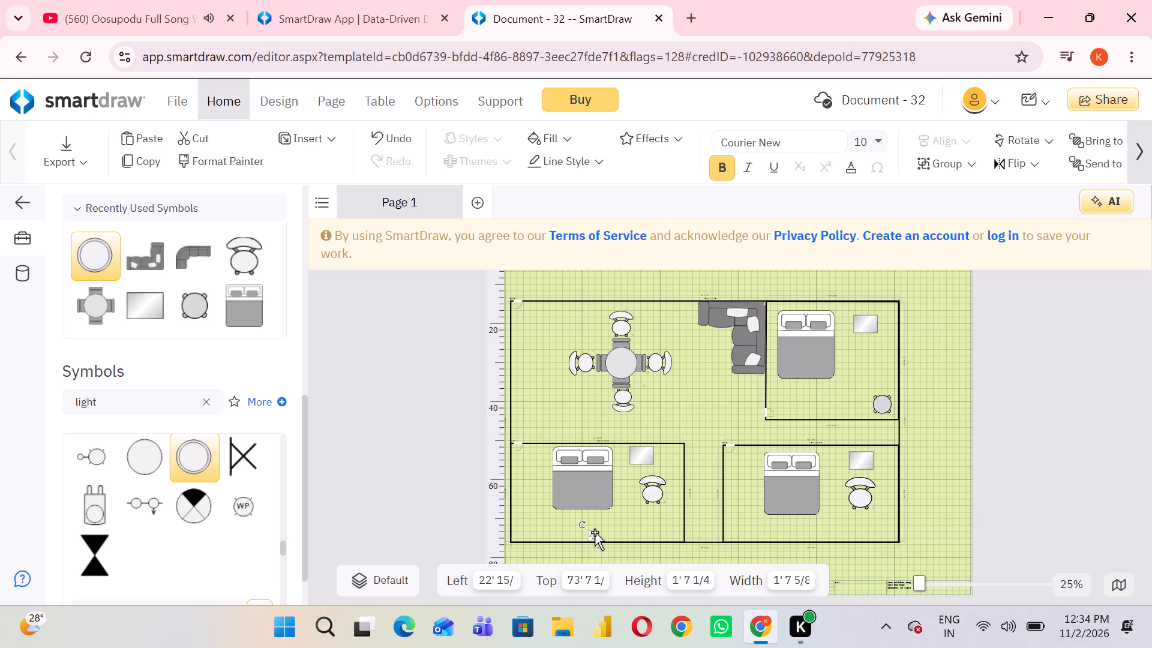
Enlarge the lower-left bedroom's light to about 3 ft 11 in high and wide, keeping it between the bed and the lower wall.
{"action": "left_click_drag", "start_coordinate": [598, 532], "coordinate": [632, 524]}
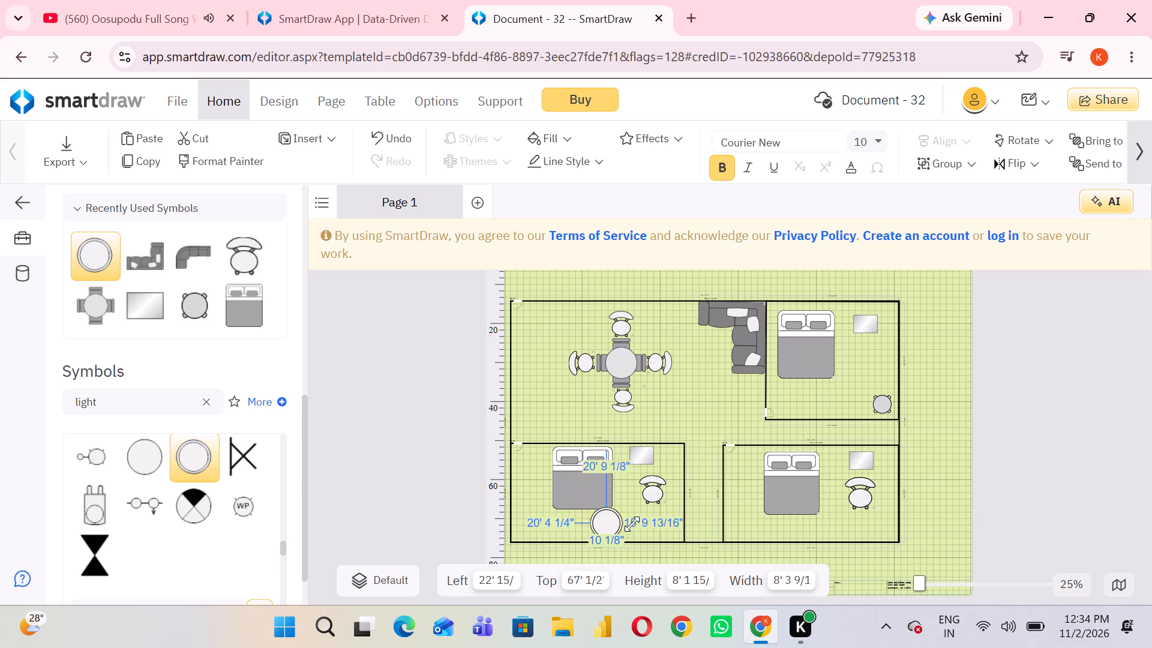
{"action": "left_click_drag", "start_coordinate": [632, 524], "coordinate": [651, 523]}
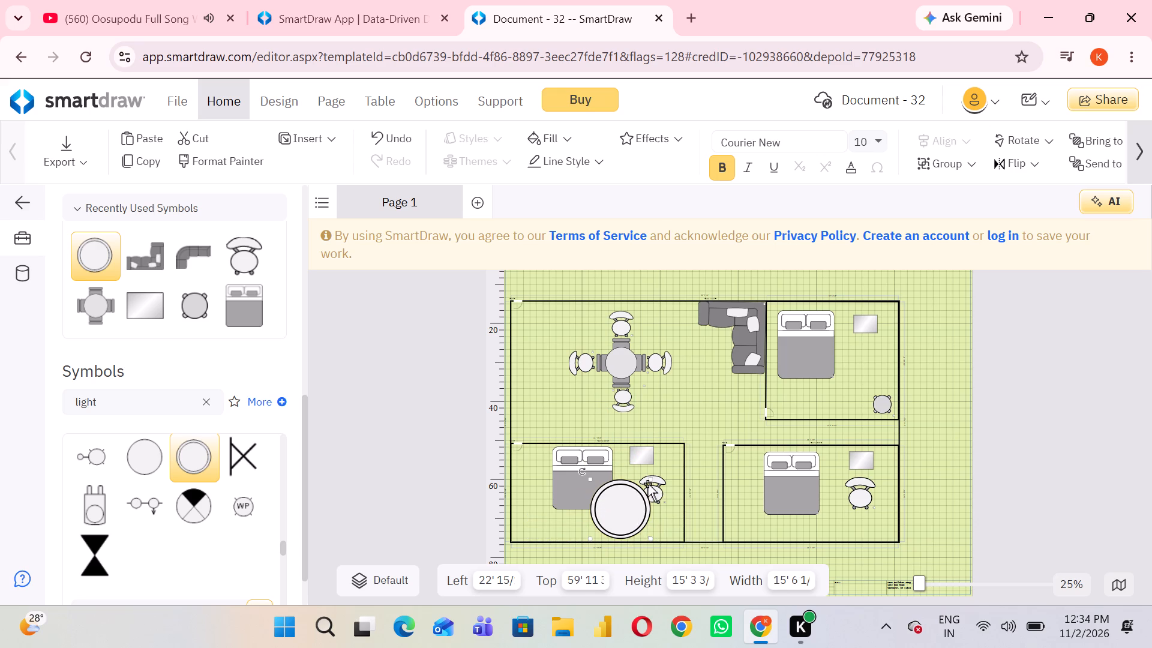
{"action": "left_click_drag", "start_coordinate": [651, 478], "coordinate": [637, 502]}
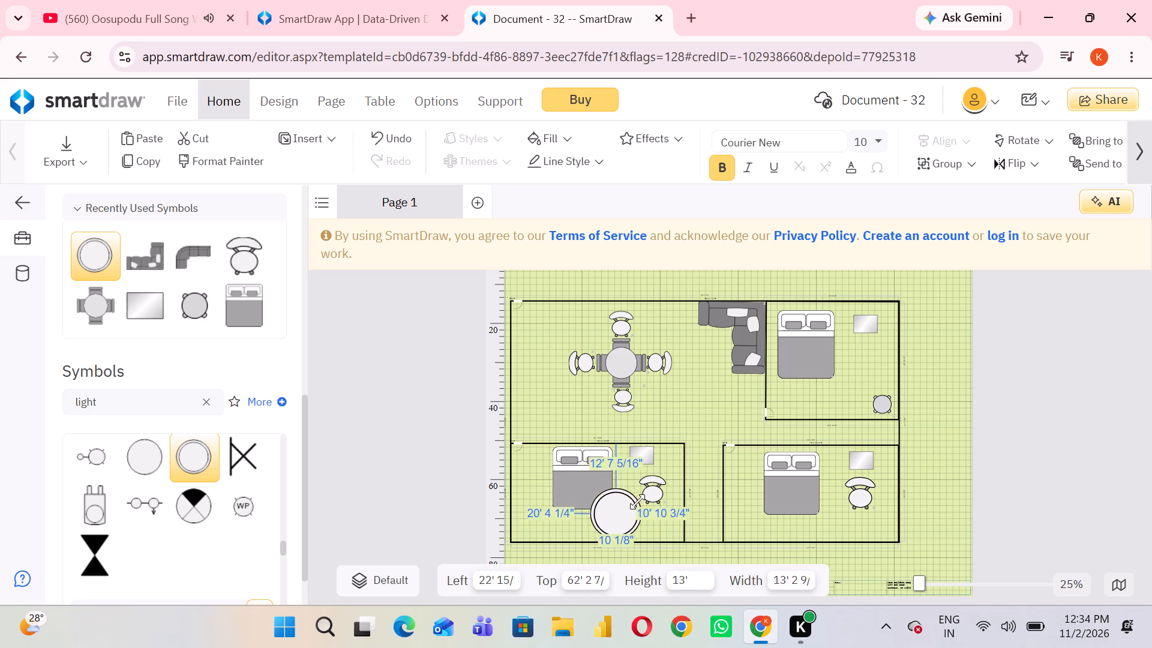
{"action": "left_click_drag", "start_coordinate": [637, 502], "coordinate": [606, 536]}
{"action": "left_click", "coordinate": [508, 511]}
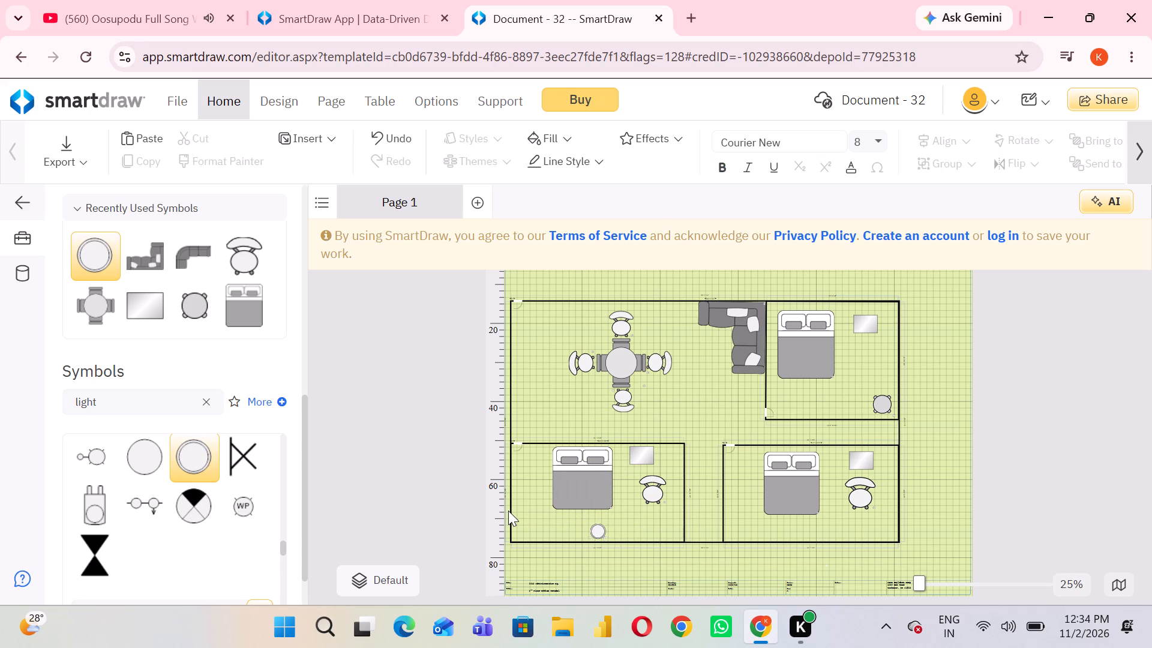
Place a second Light below the bed in the lower-right bedroom and enlarge it to about 3 ft 11 in high by 4 ft wide.
{"action": "left_click_drag", "start_coordinate": [194, 463], "coordinate": [742, 448]}
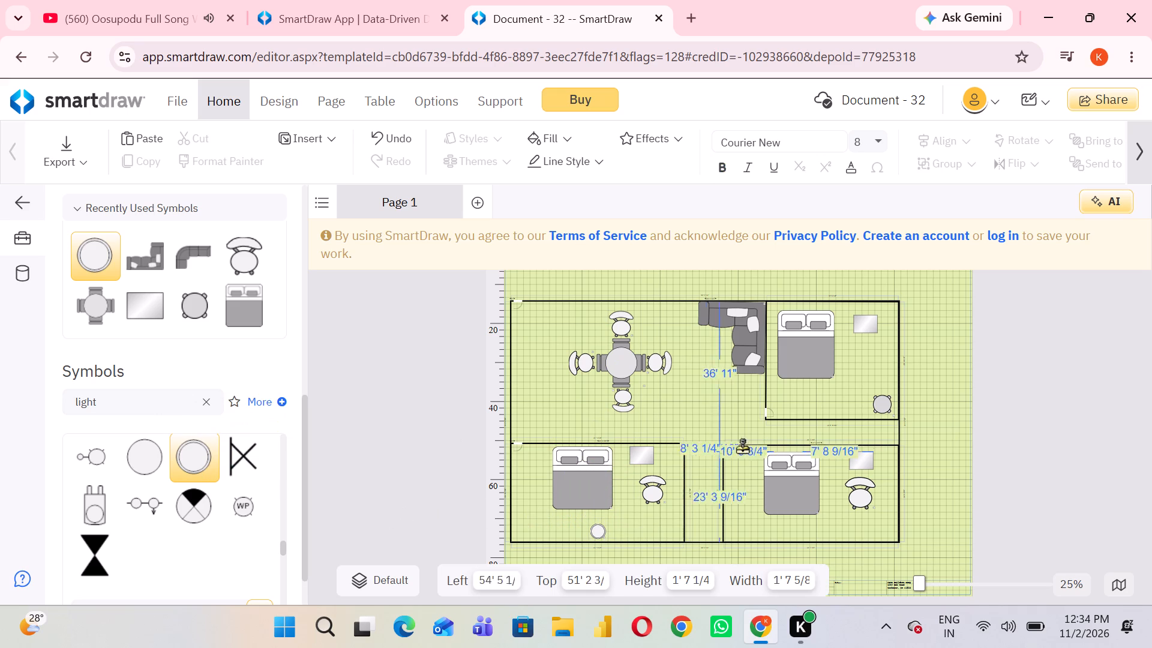
{"action": "left_click_drag", "start_coordinate": [742, 448], "coordinate": [796, 543]}
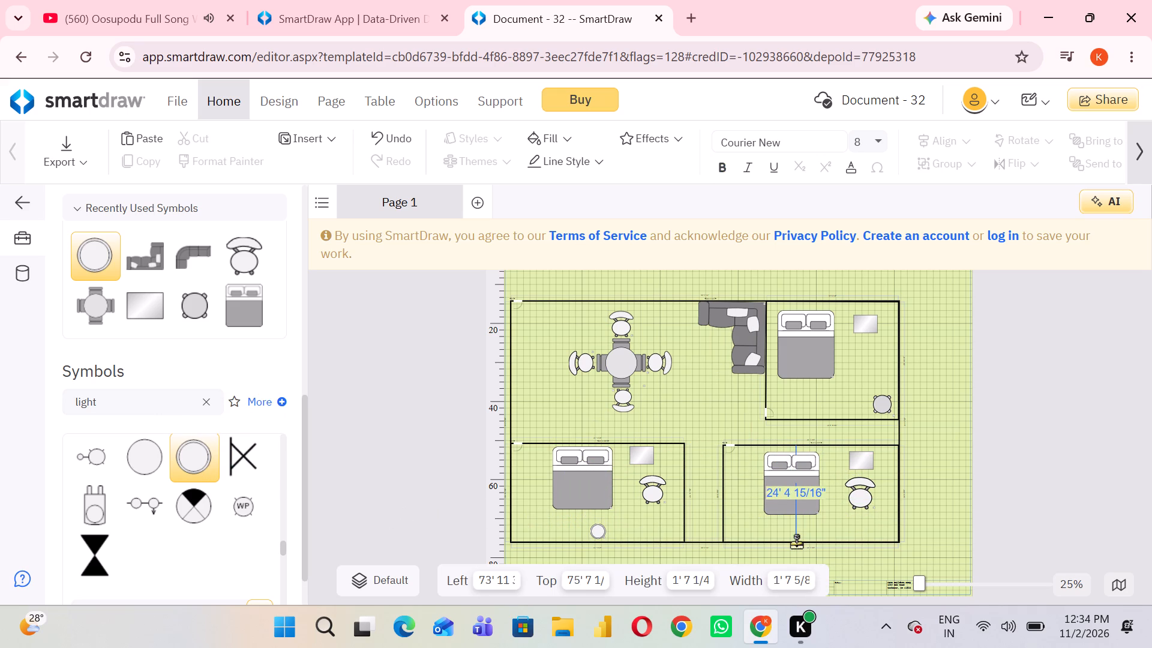
{"action": "left_click_drag", "start_coordinate": [796, 543], "coordinate": [796, 537]}
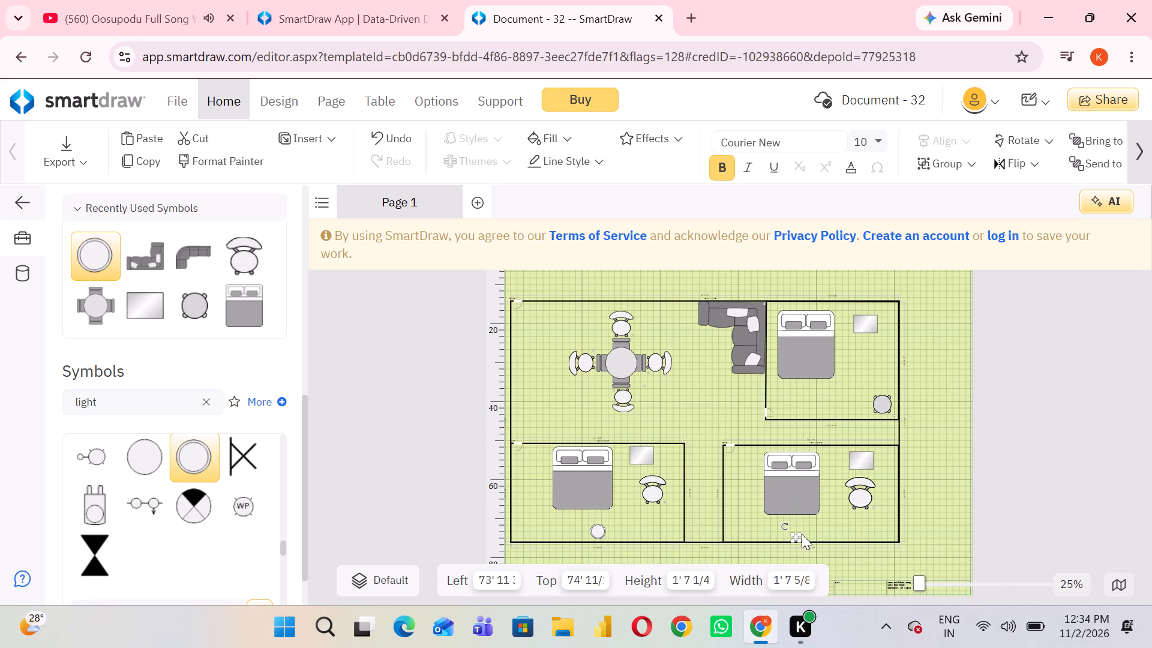
{"action": "left_click_drag", "start_coordinate": [799, 532], "coordinate": [806, 525]}
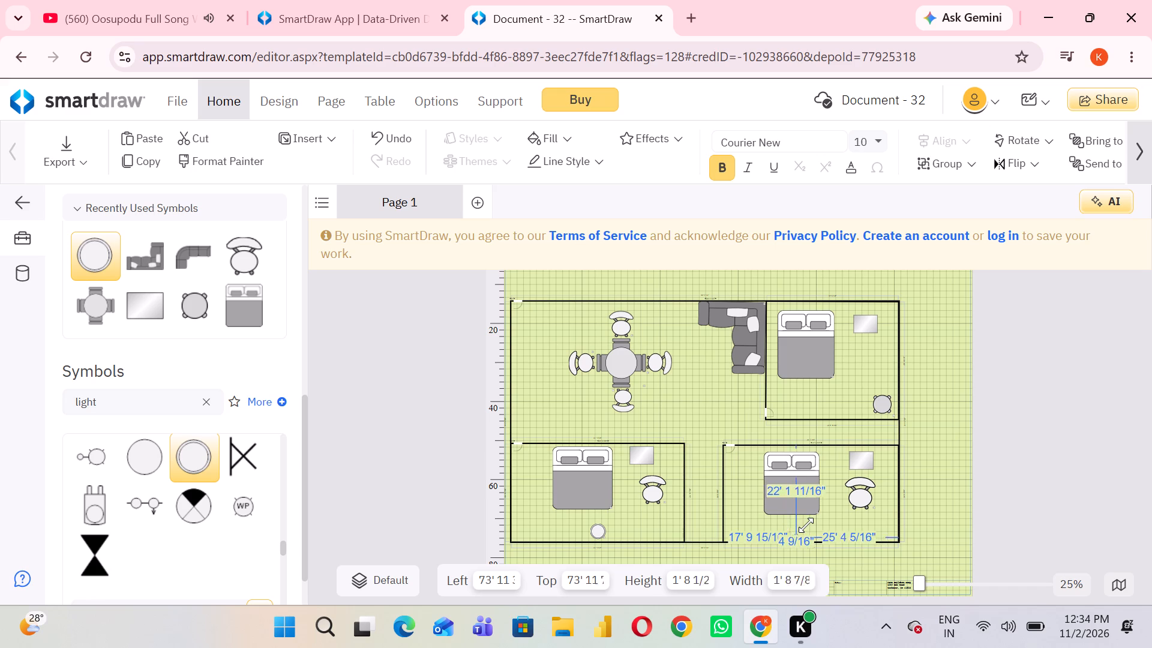
{"action": "left_click_drag", "start_coordinate": [806, 525], "coordinate": [812, 520]}
{"action": "left_click", "coordinate": [799, 536]}
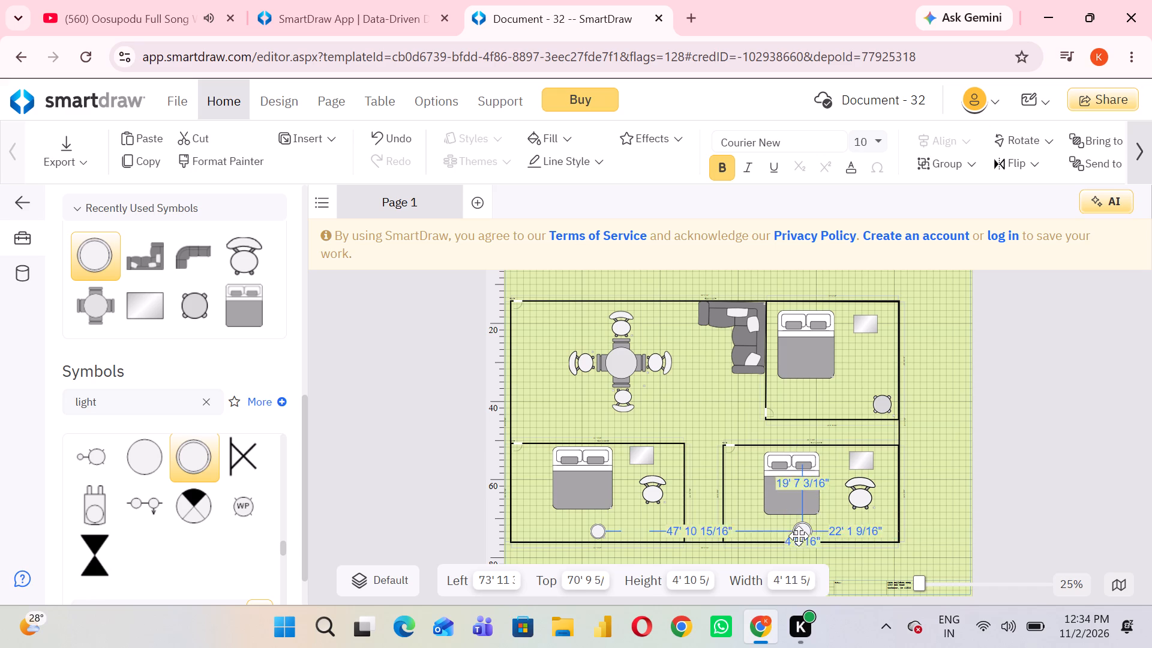
{"action": "left_click", "coordinate": [809, 523]}
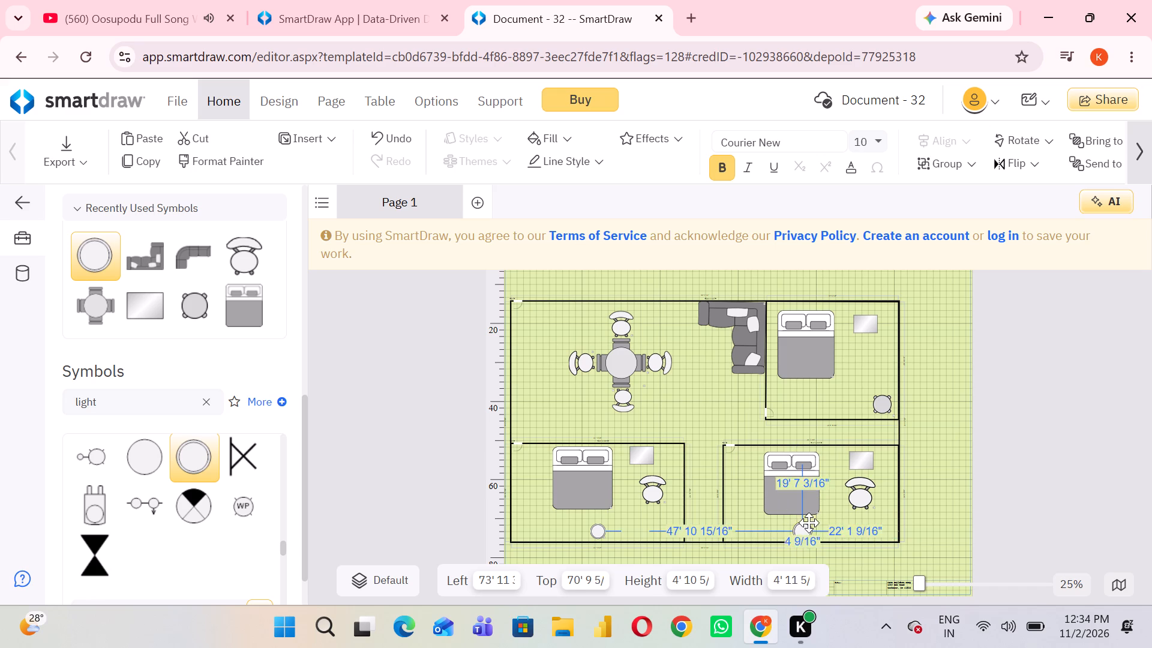
{"action": "left_click", "coordinate": [812, 521]}
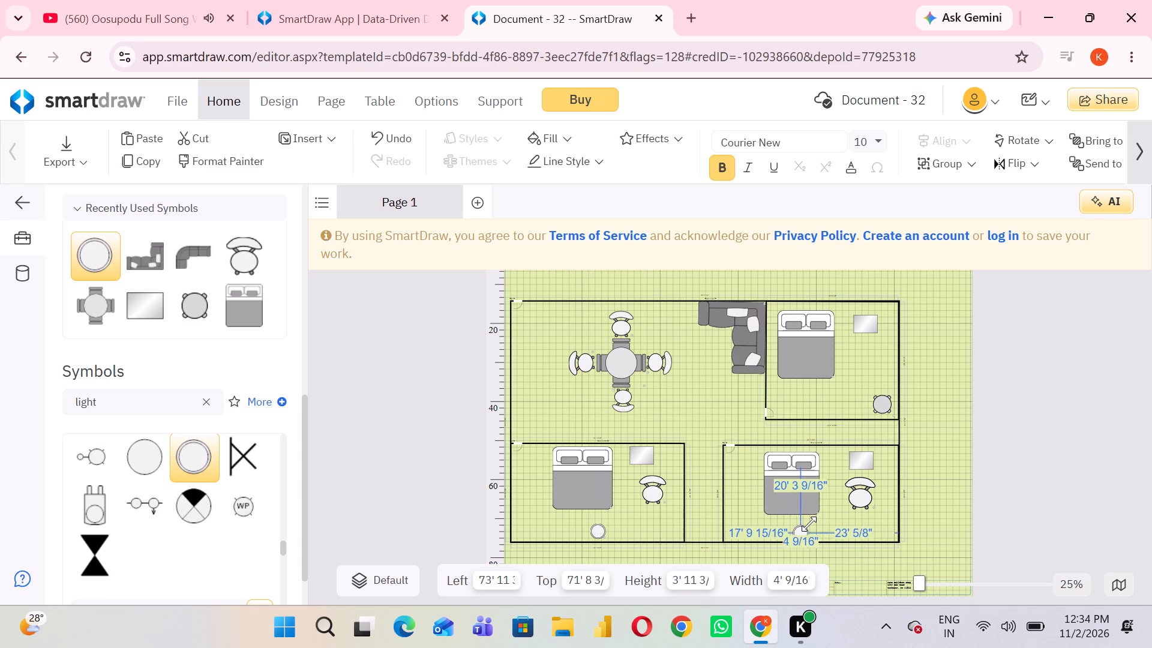
{"action": "left_click", "coordinate": [800, 535]}
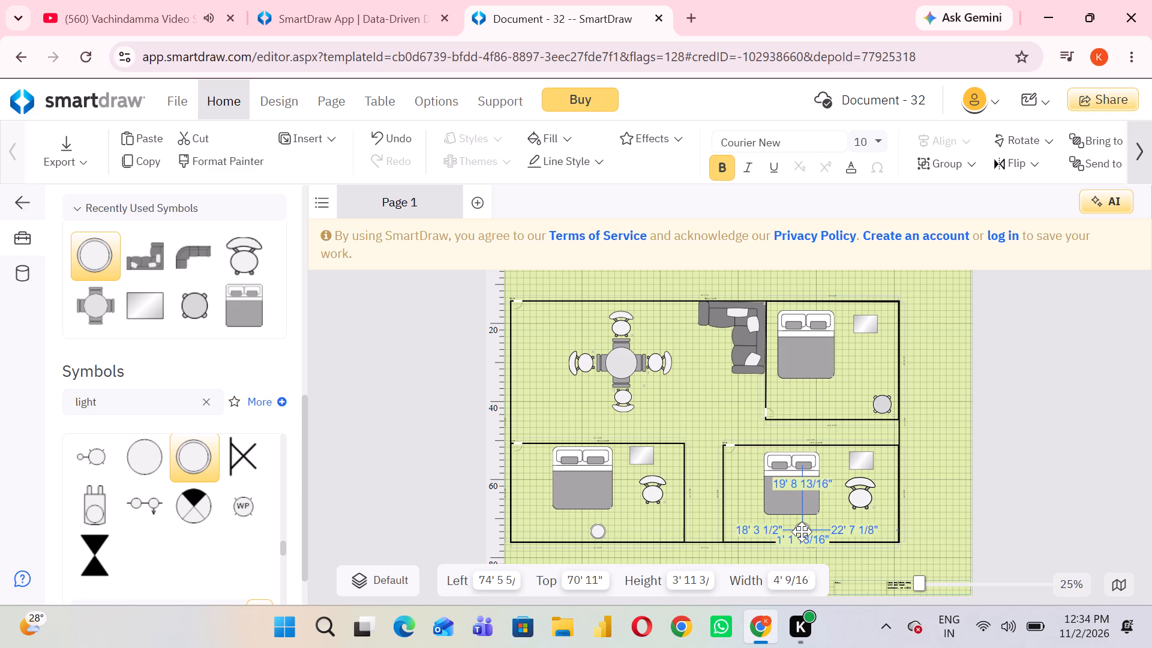
Nudge the lower-left bedroom's light slightly upward, away from the lower wall.
{"action": "left_click", "coordinate": [596, 527]}
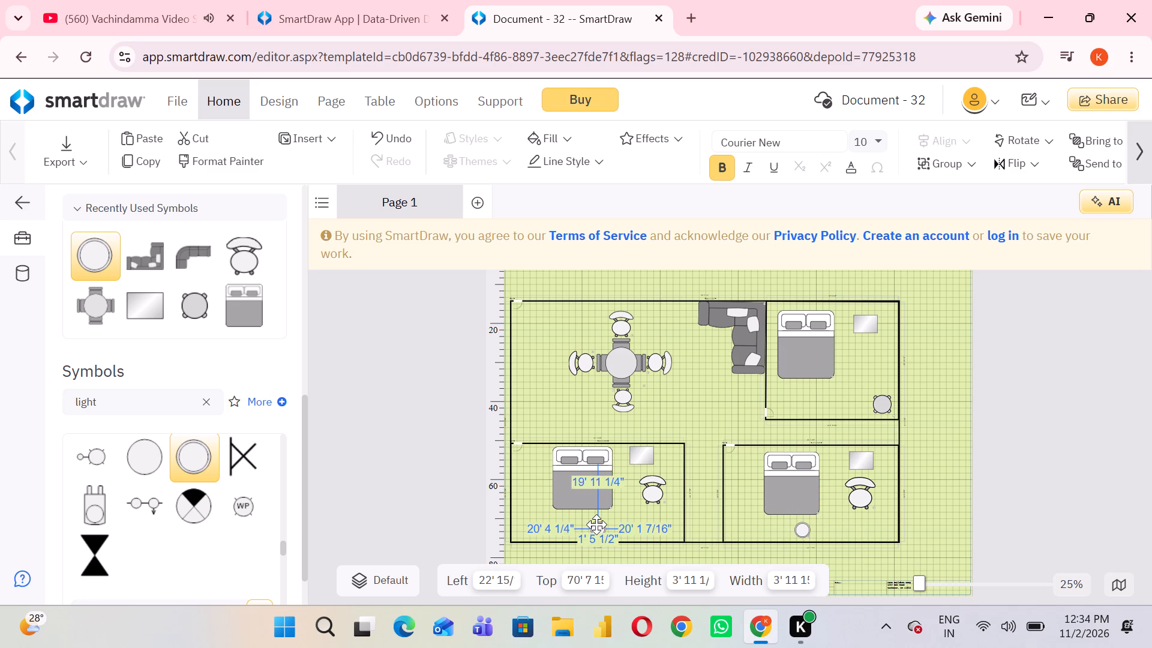
{"action": "left_click", "coordinate": [557, 524]}
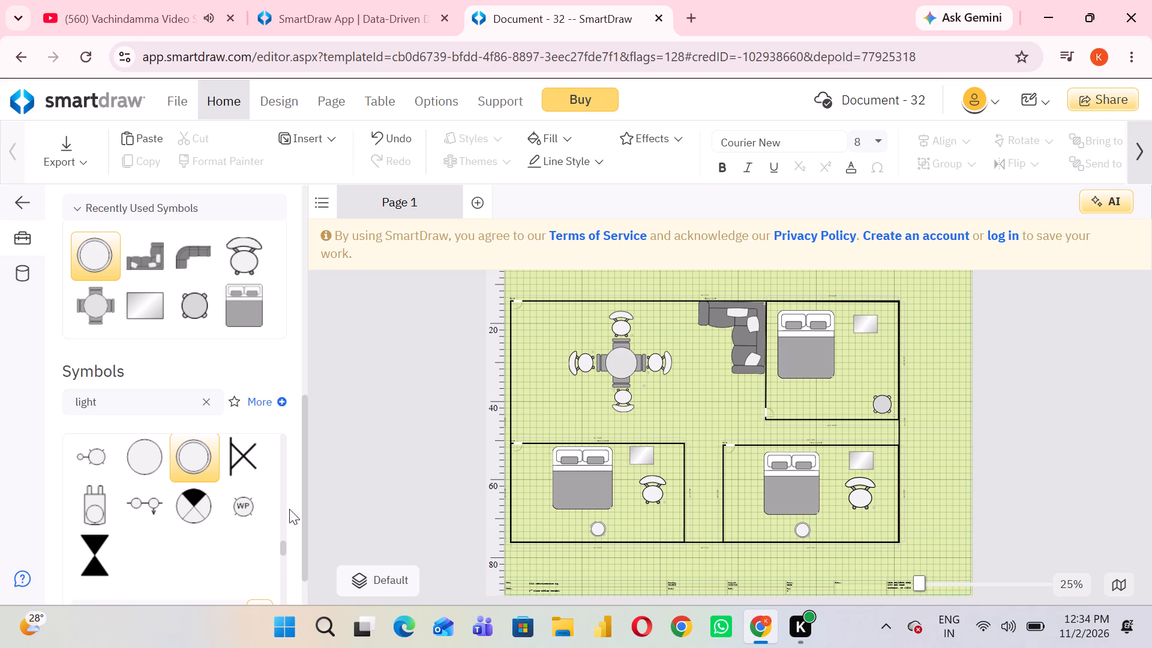
Place a Light below the bed in the upper-right bedroom and enlarge it to about 4 ft 8 in high by 4 ft 9 in wide.
{"action": "left_click_drag", "start_coordinate": [175, 452], "coordinate": [822, 411]}
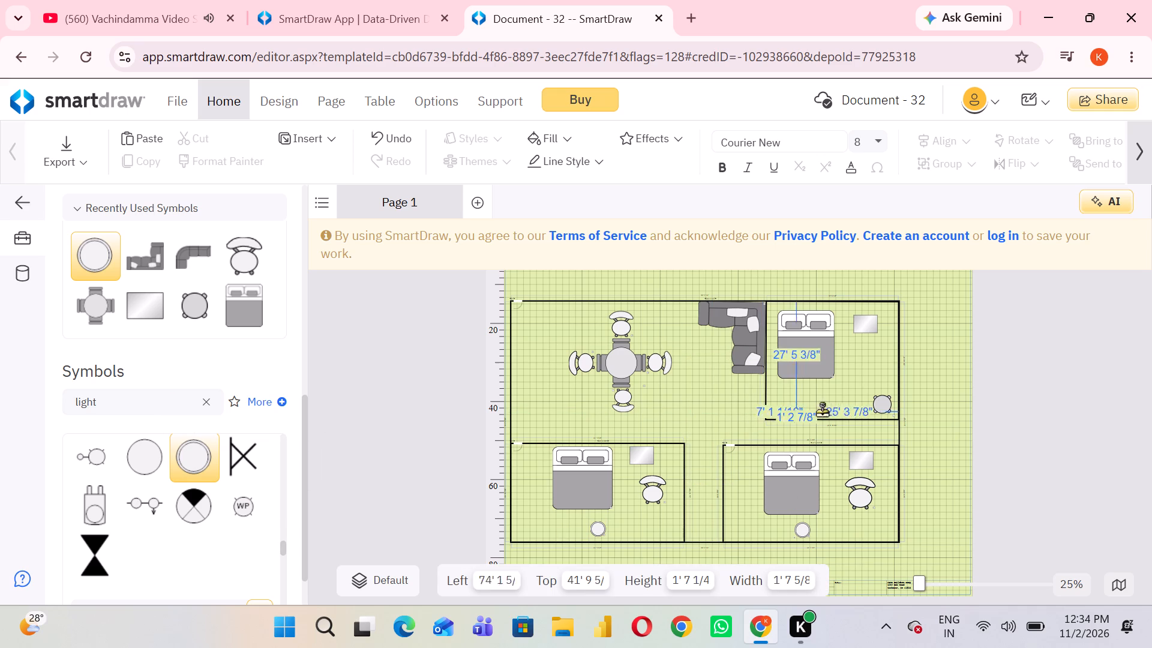
{"action": "left_click_drag", "start_coordinate": [822, 411], "coordinate": [823, 413]}
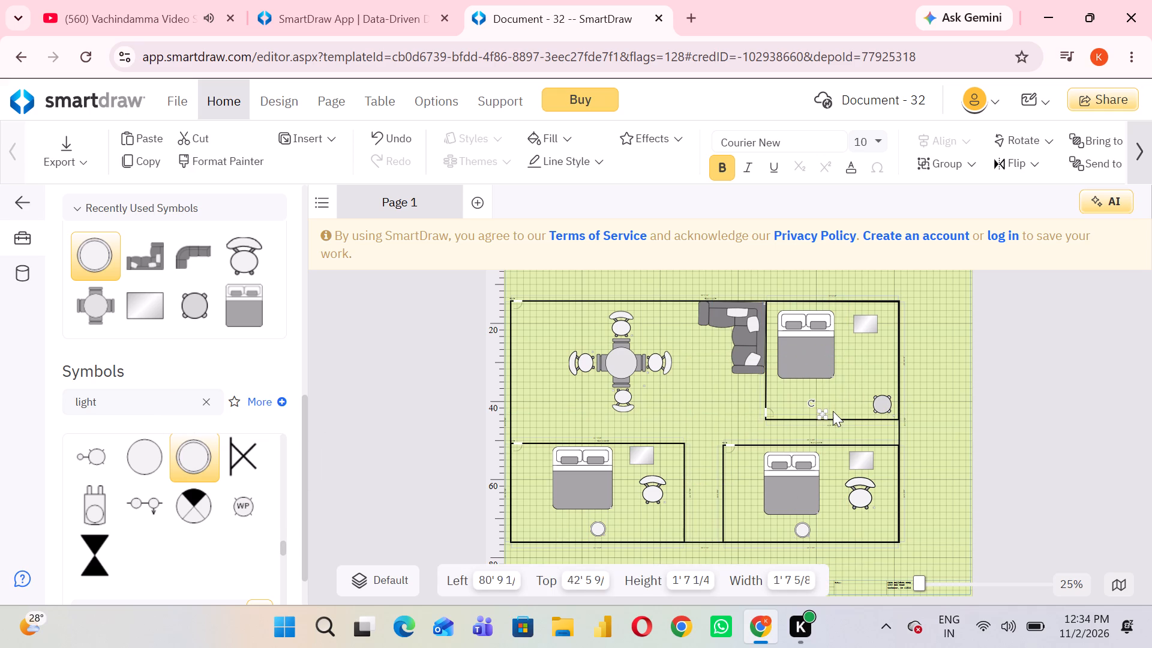
{"action": "left_click_drag", "start_coordinate": [826, 409], "coordinate": [838, 400]}
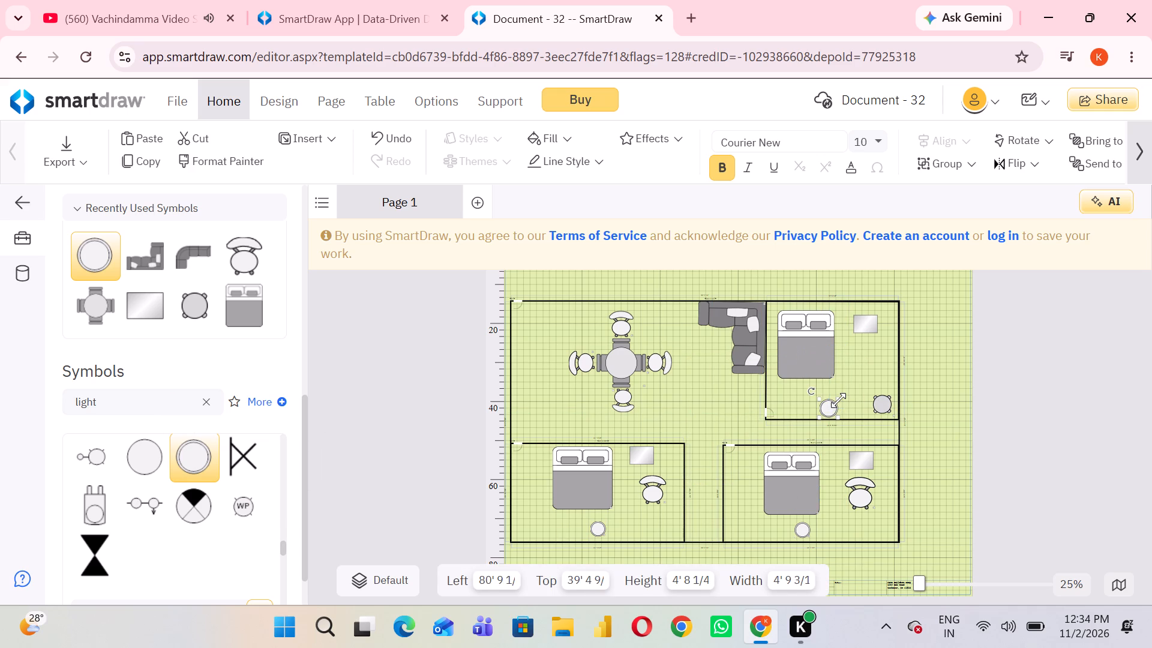
{"action": "left_click", "coordinate": [786, 409]}
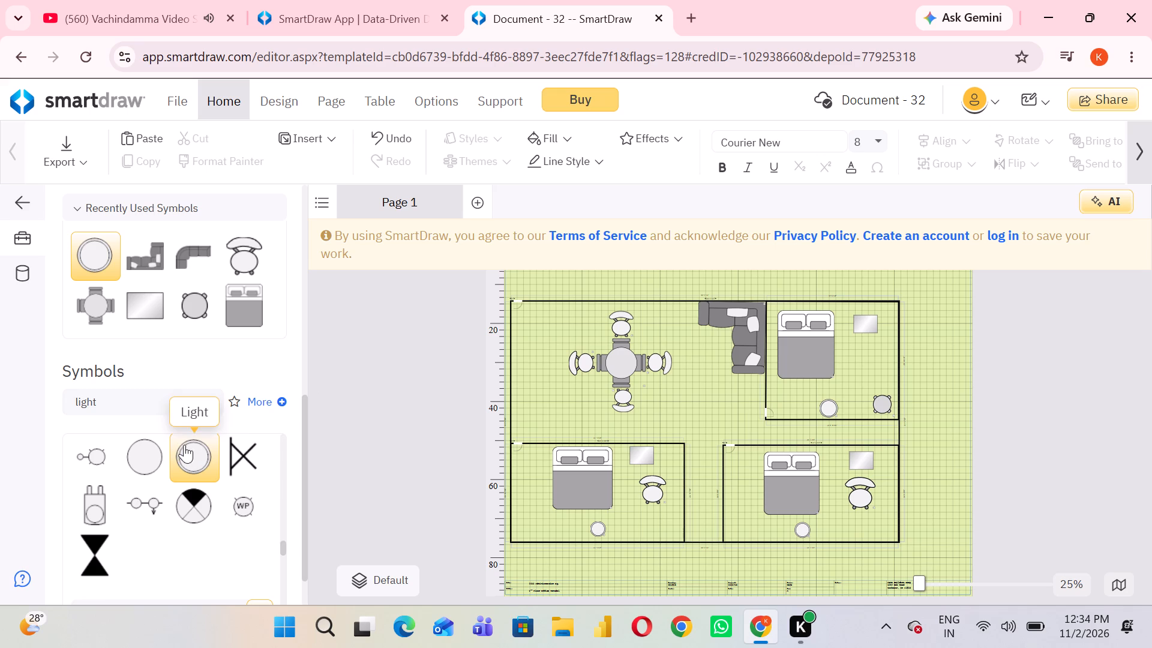
Place a Light against the dining room's left wall and enlarge it to roughly match the bedroom lights.
{"action": "left_click_drag", "start_coordinate": [179, 445], "coordinate": [517, 385]}
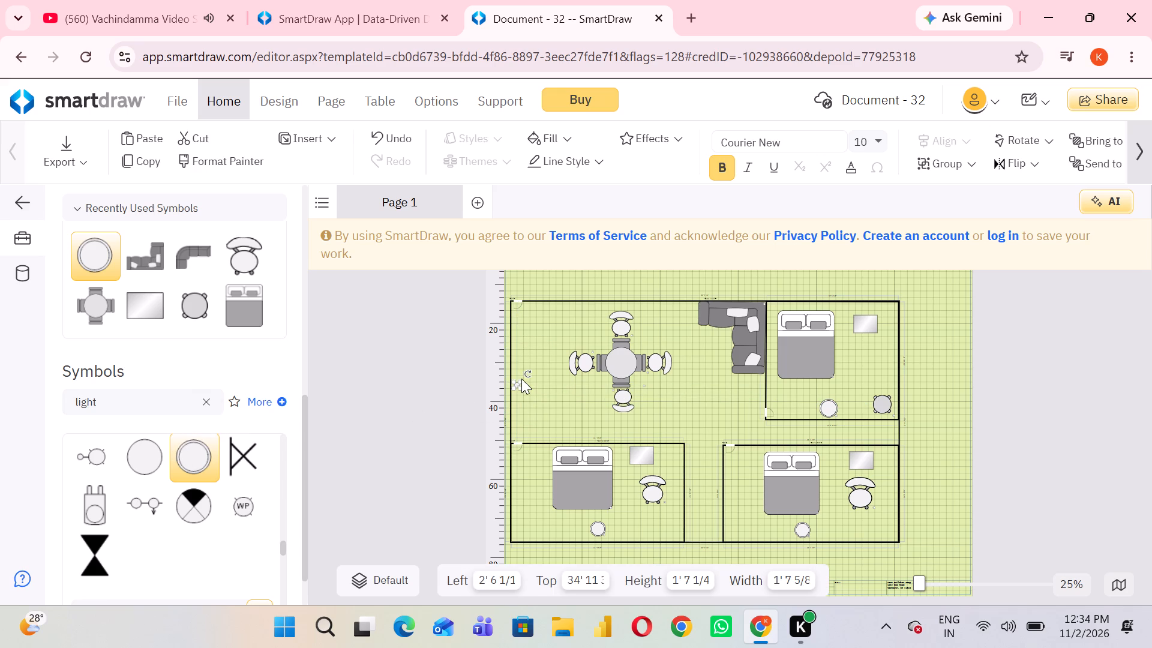
{"action": "left_click_drag", "start_coordinate": [520, 382], "coordinate": [529, 376]}
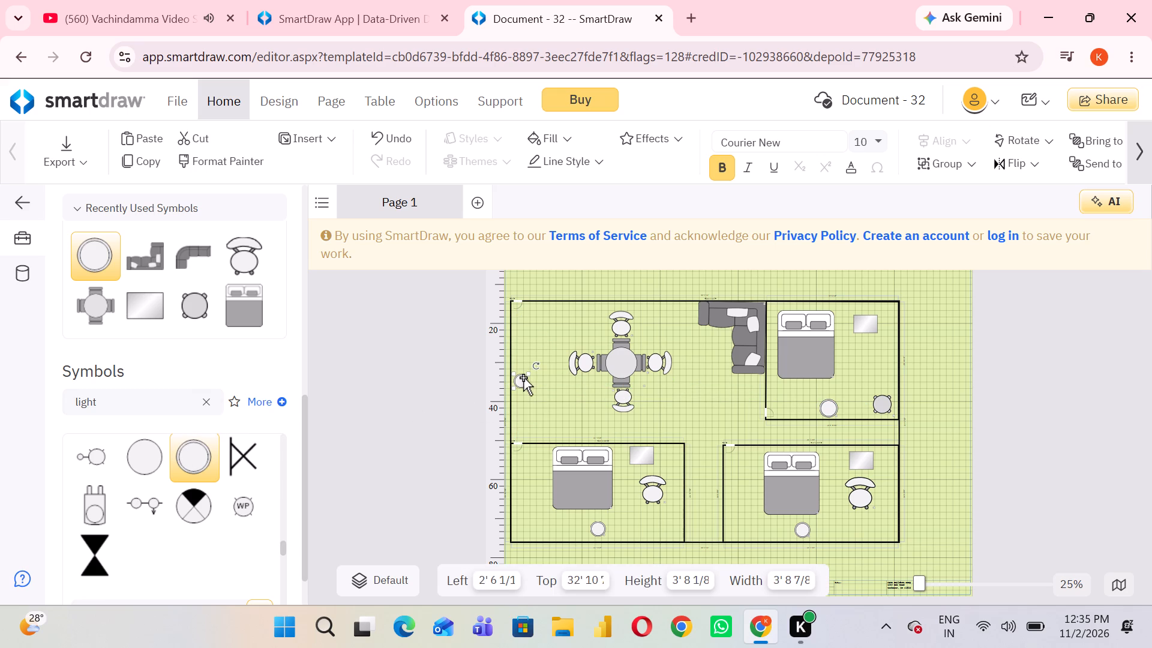
{"action": "left_click", "coordinate": [528, 375]}
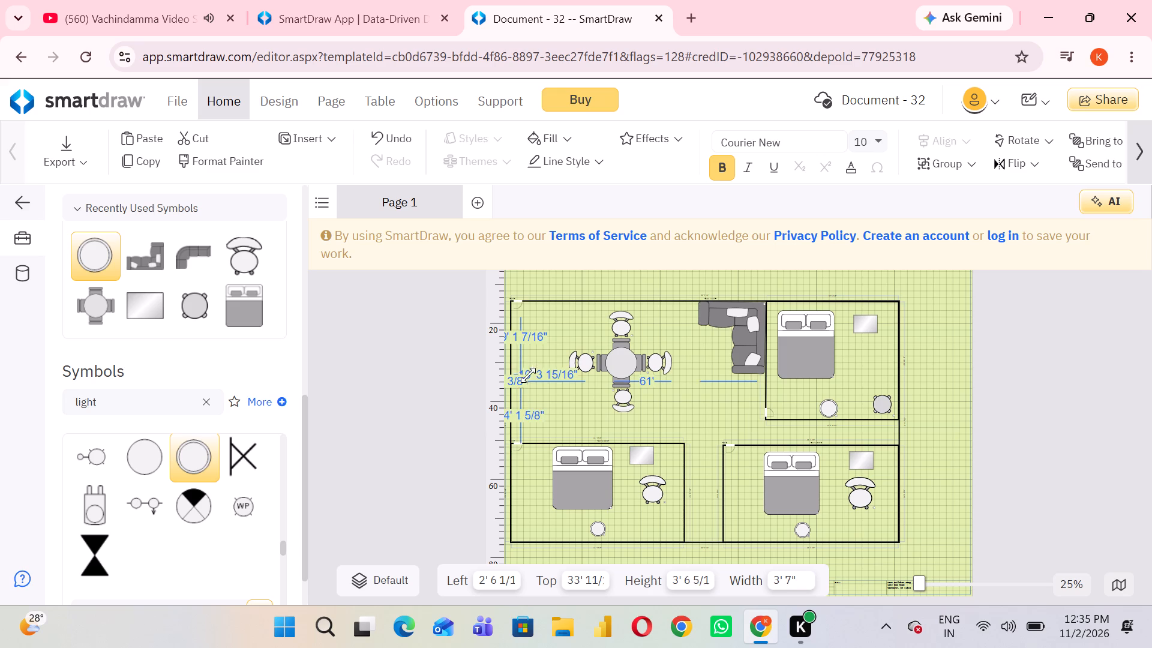
{"action": "left_click", "coordinate": [541, 390]}
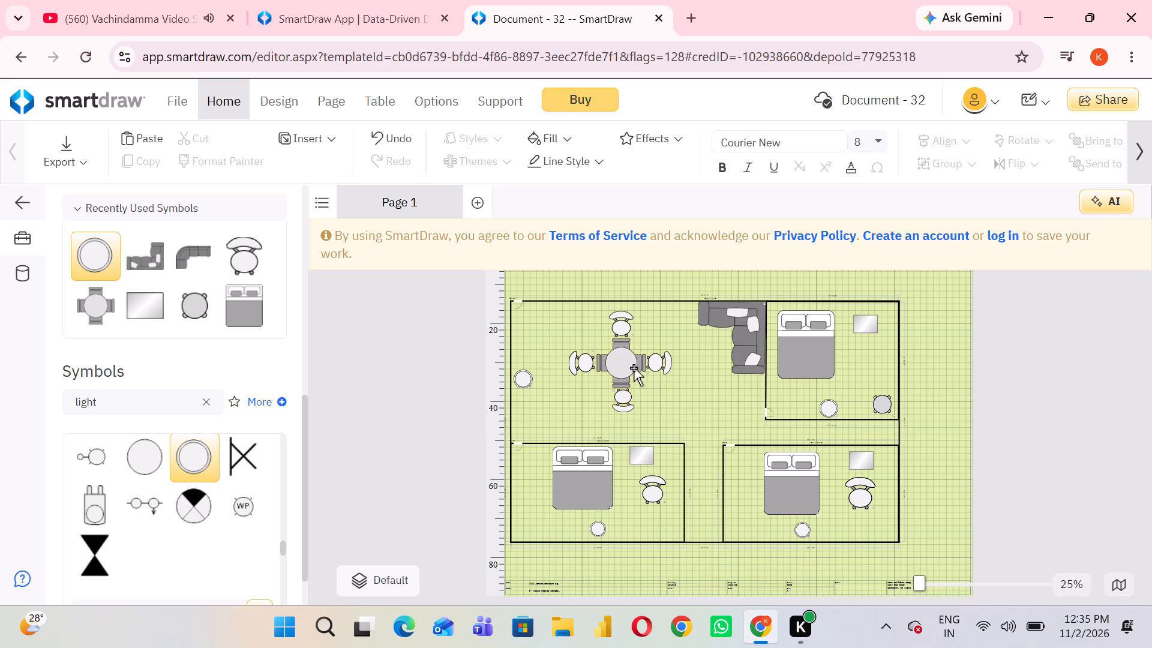
Nudge the dining table's left chair sideways so its left edge sits at about 16 ft 11 in.
{"action": "left_click", "coordinate": [589, 365]}
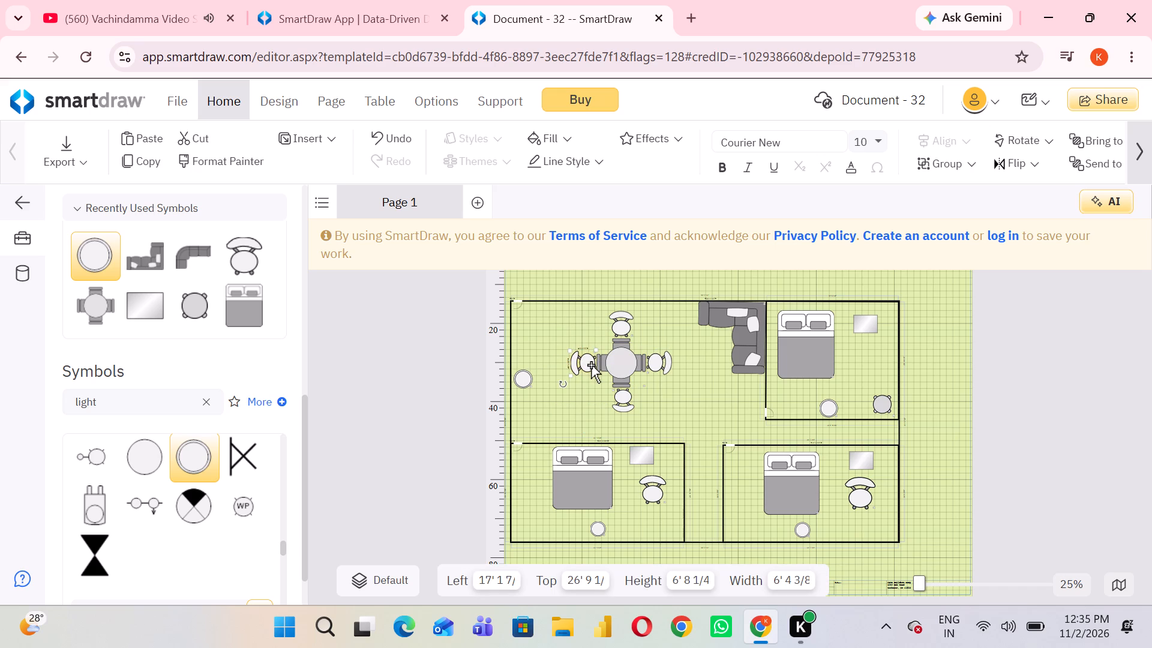
{"action": "left_click", "coordinate": [667, 376]}
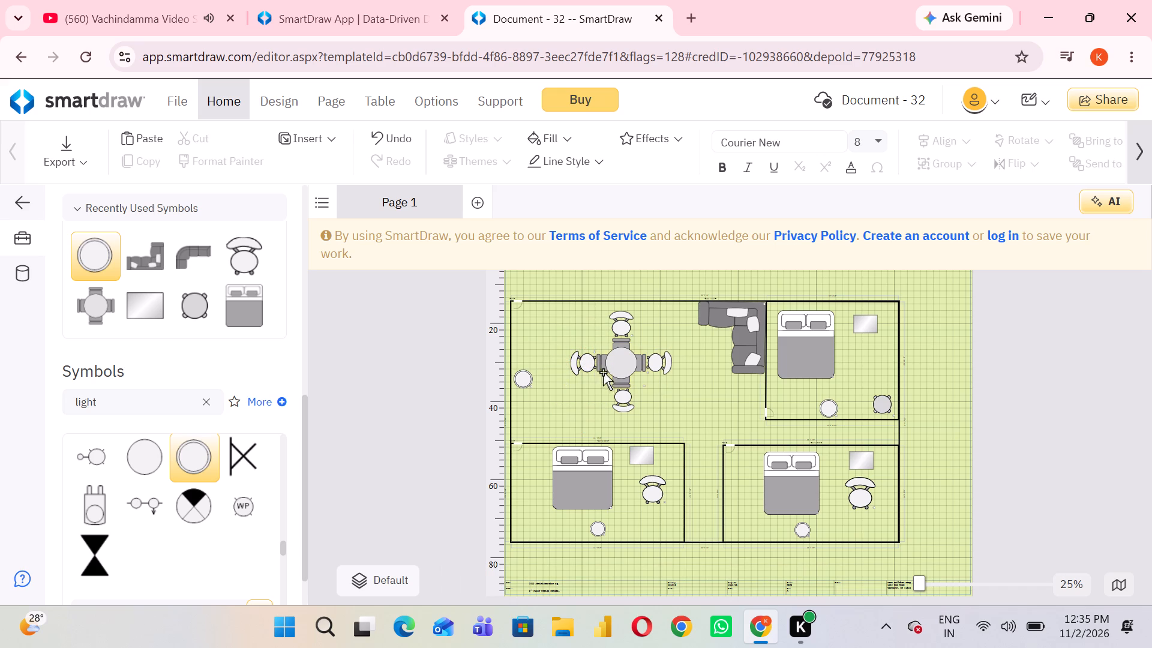
{"action": "left_click", "coordinate": [593, 367]}
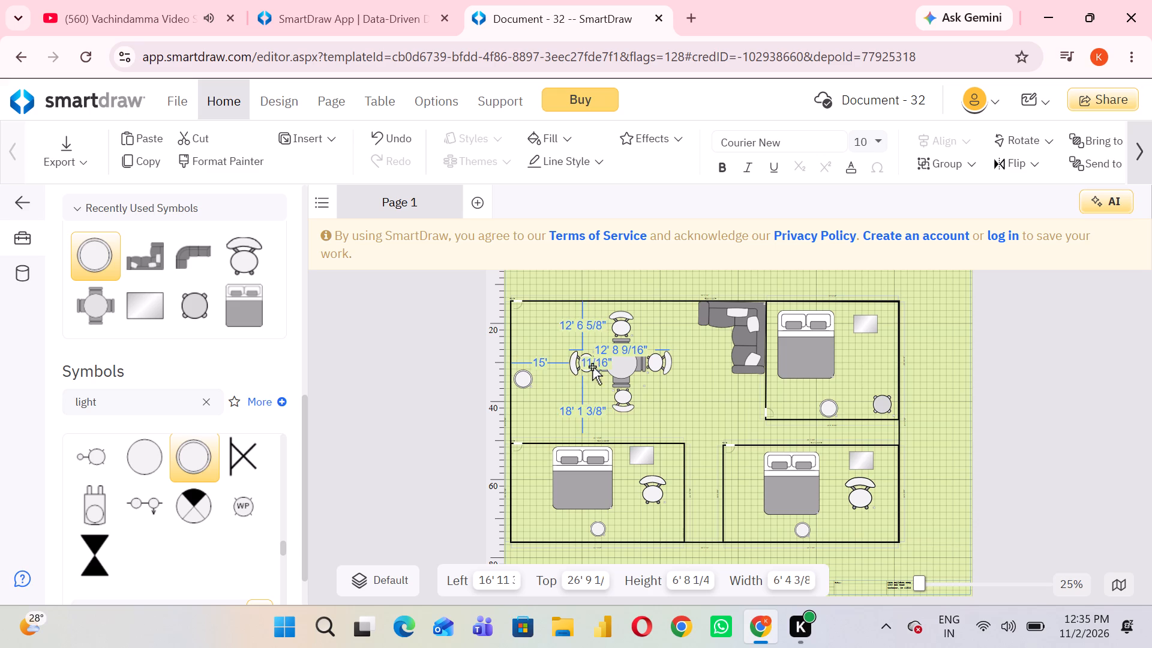
{"action": "left_click", "coordinate": [709, 391]}
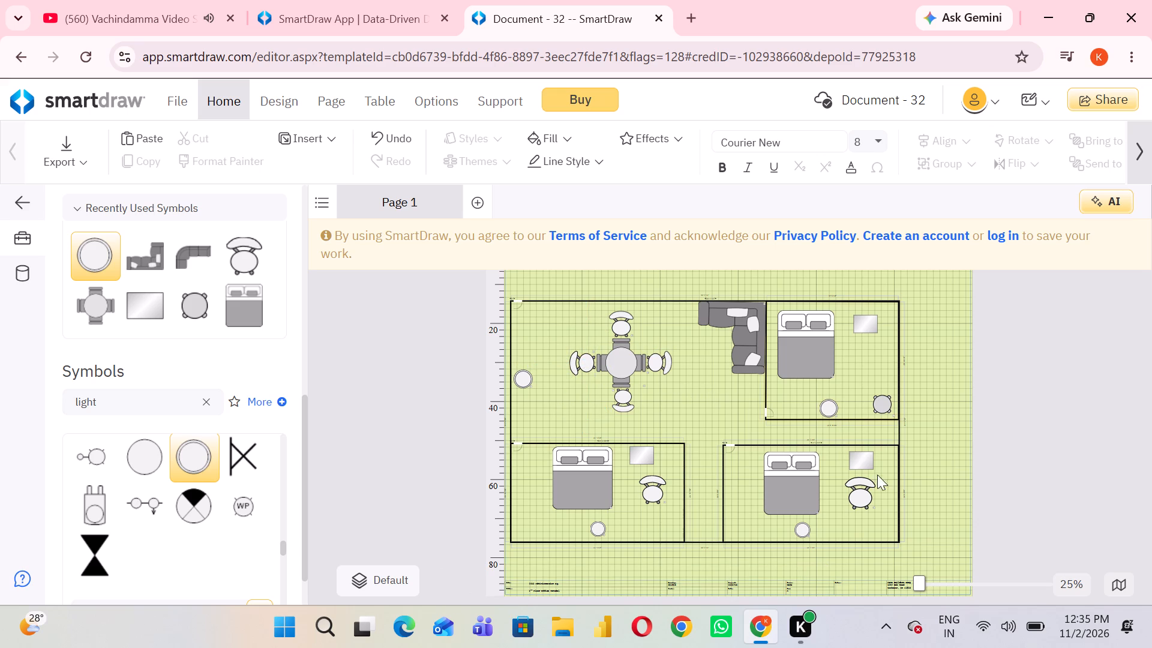
Fill the corner sofa beside the upper-right bedroom with light purple.
{"action": "right_click", "coordinate": [745, 352]}
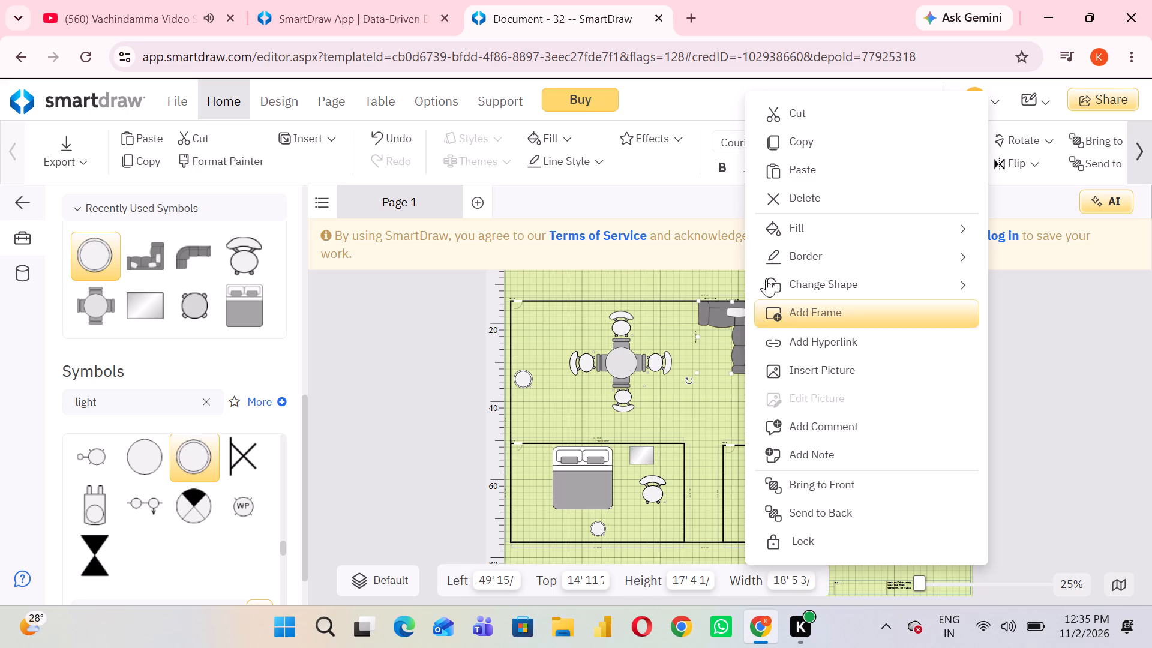
{"action": "left_click", "coordinate": [781, 222]}
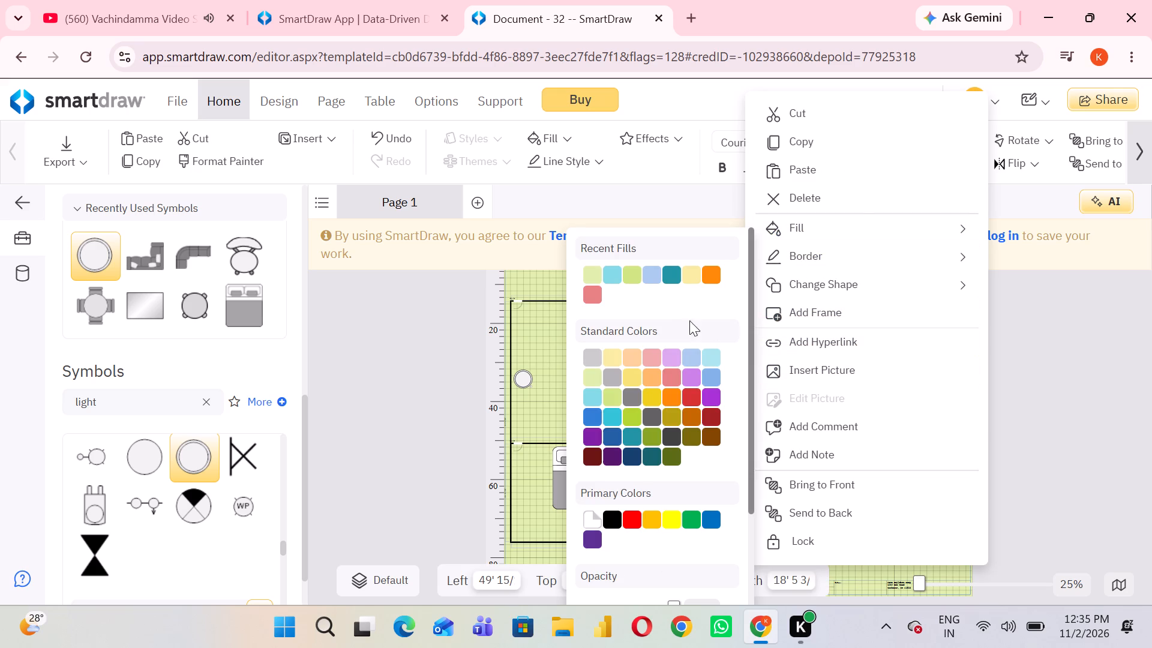
{"action": "left_click", "coordinate": [673, 354]}
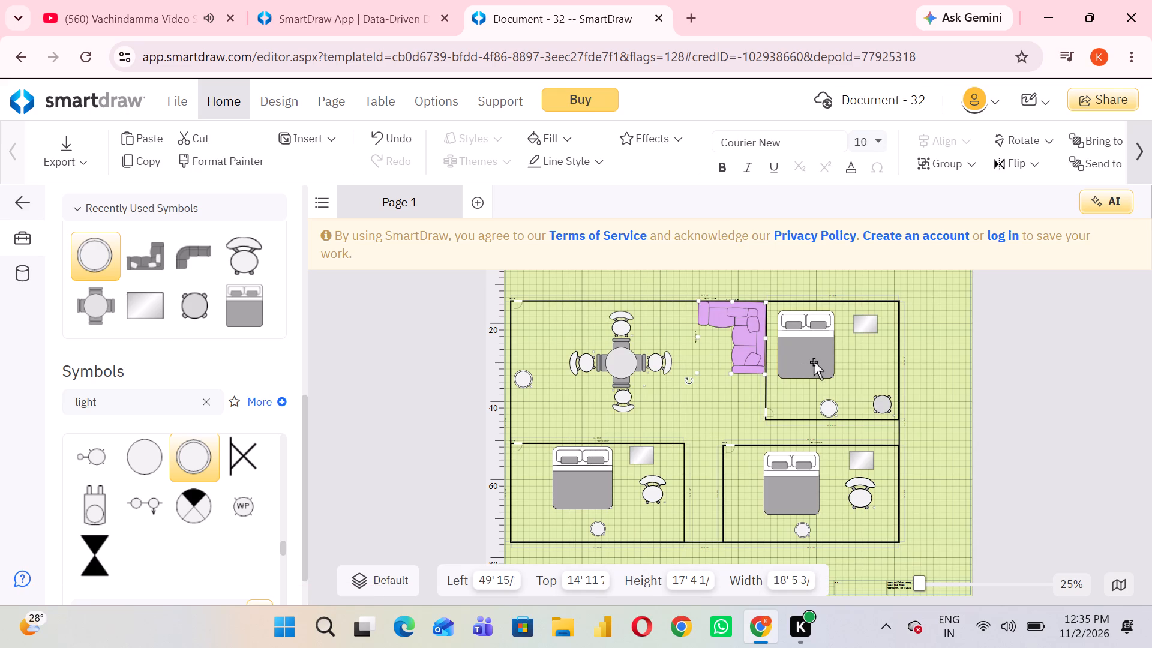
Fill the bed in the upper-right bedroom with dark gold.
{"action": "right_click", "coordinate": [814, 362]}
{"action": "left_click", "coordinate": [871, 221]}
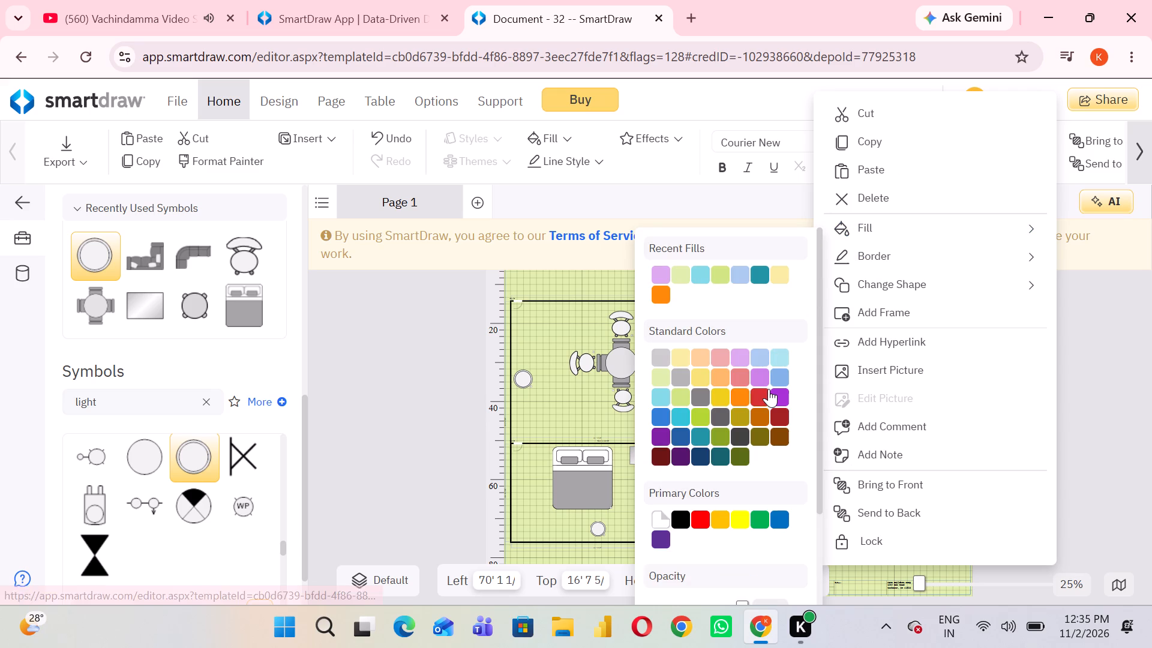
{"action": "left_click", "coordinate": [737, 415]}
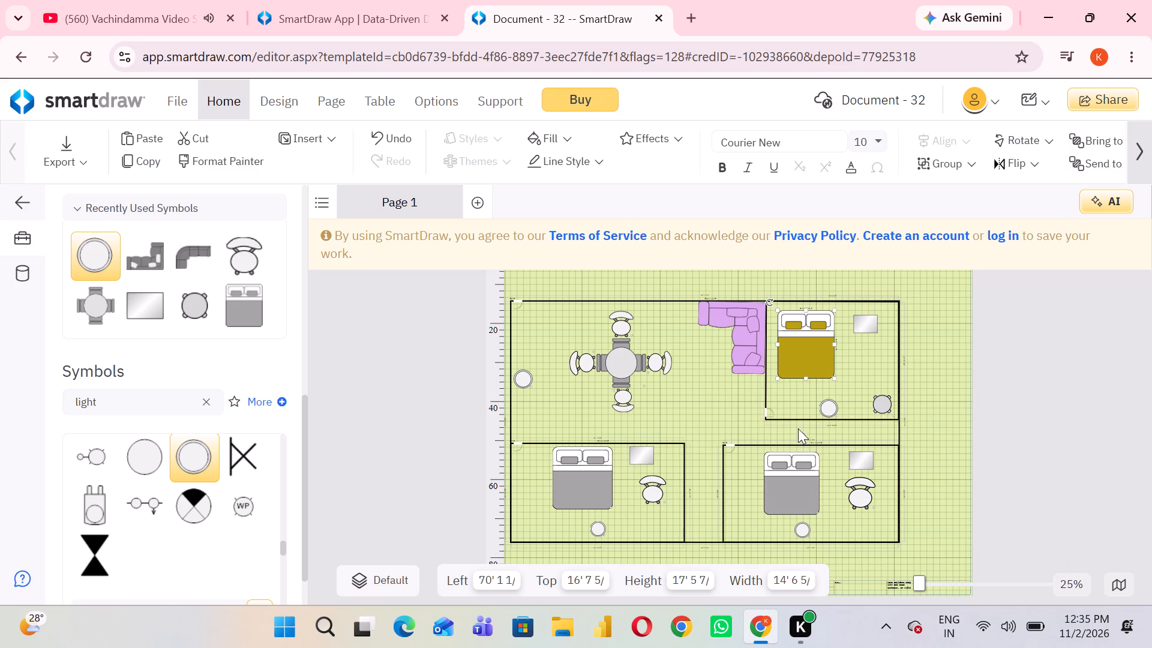
Fill the beds in the upper-right, lower-right and lower-left bedrooms with the same medium blue.
{"action": "right_click", "coordinate": [812, 367]}
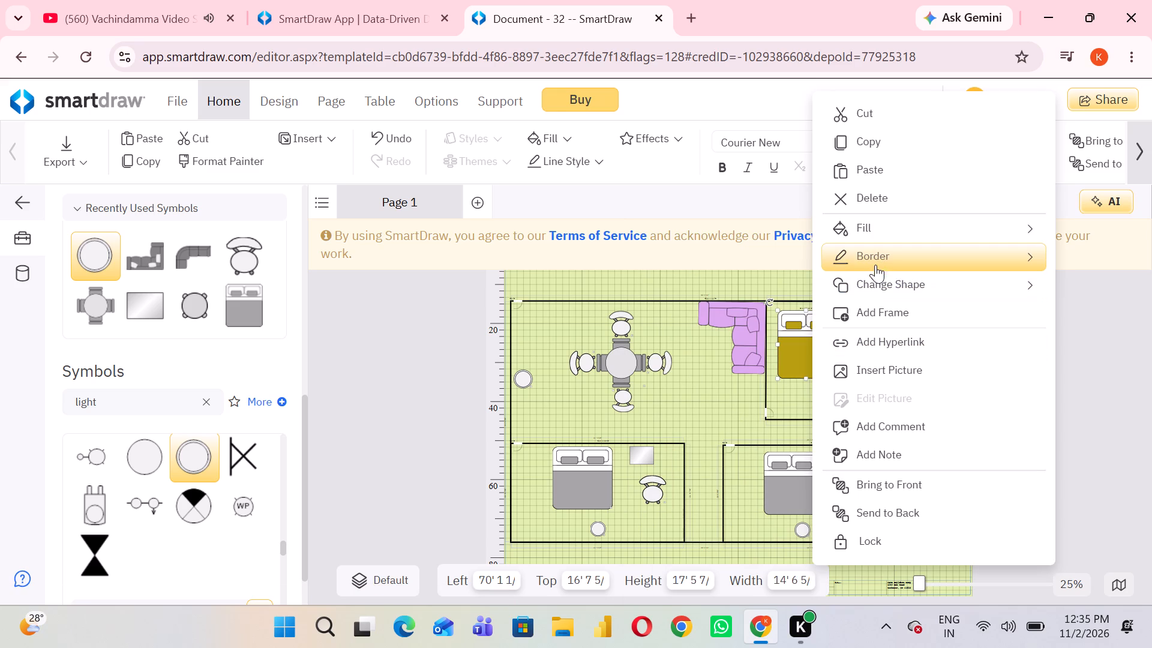
{"action": "left_click", "coordinate": [869, 238]}
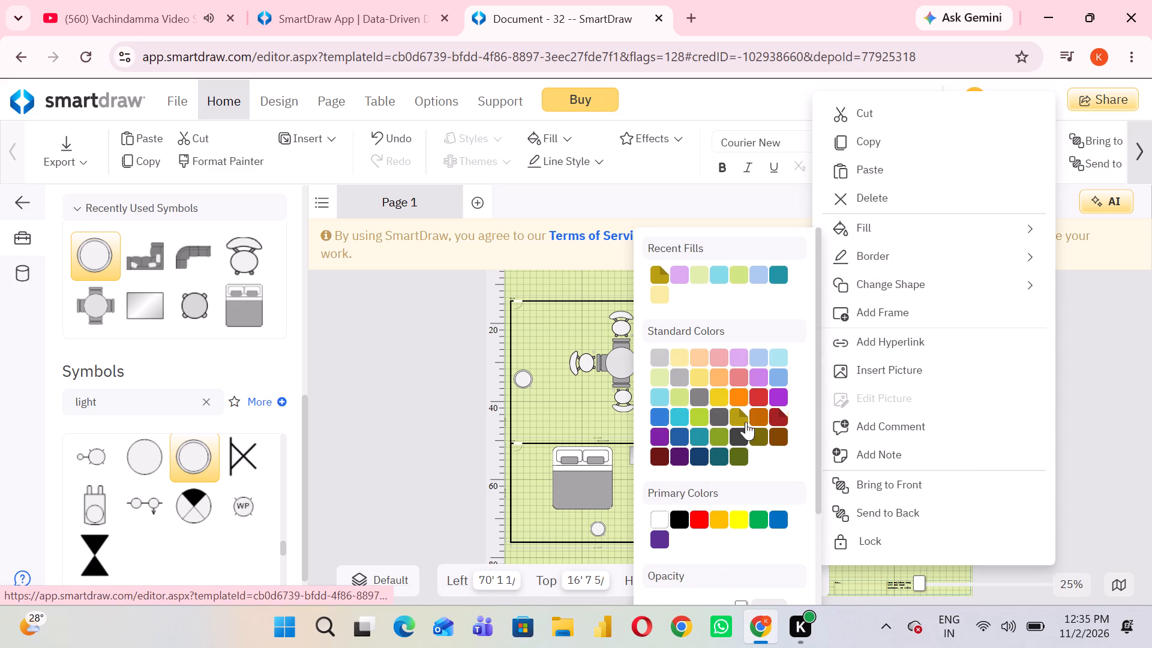
{"action": "left_click", "coordinate": [661, 418]}
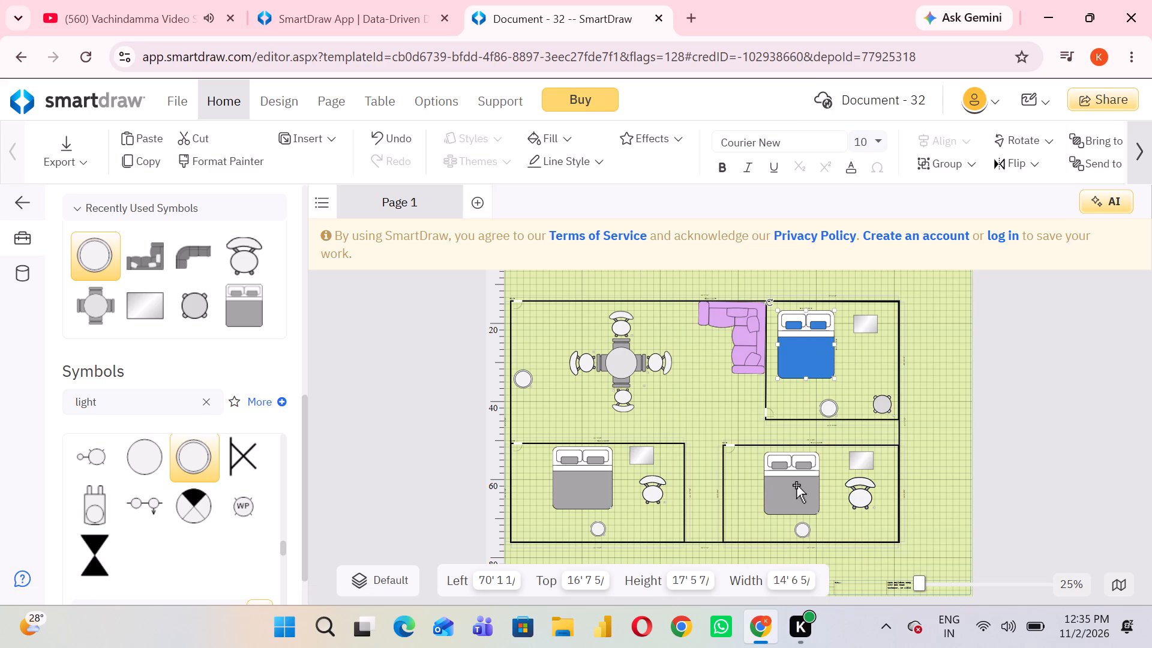
{"action": "right_click", "coordinate": [796, 485]}
{"action": "left_click", "coordinate": [796, 485]}
{"action": "left_click", "coordinate": [845, 221]}
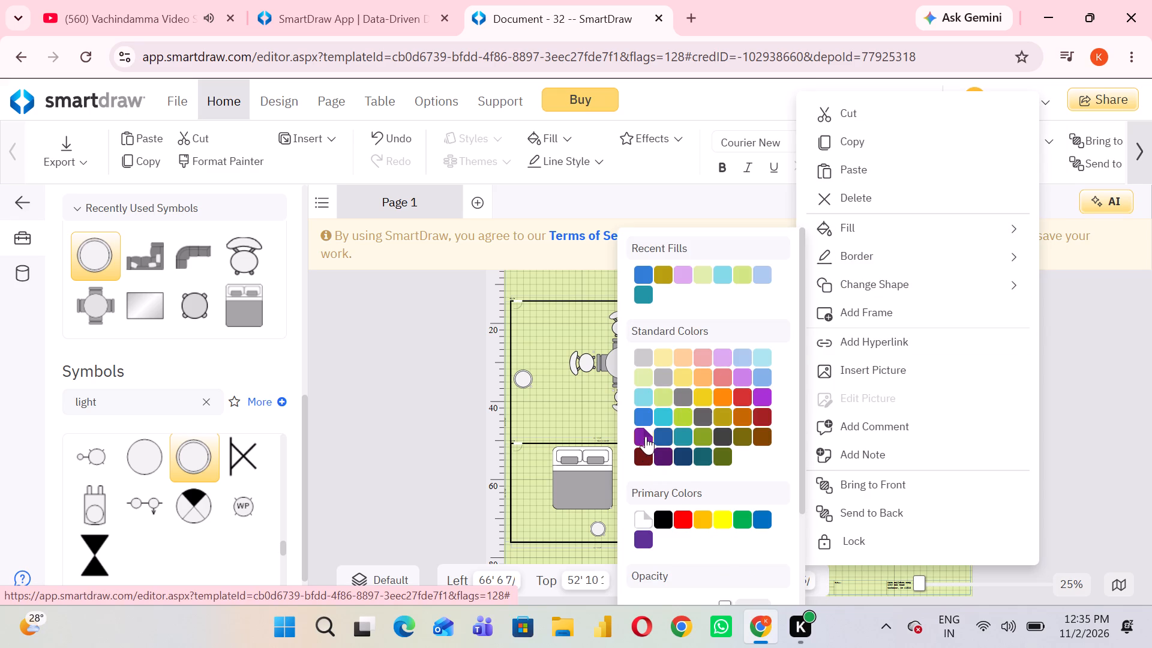
{"action": "left_click", "coordinate": [637, 272]}
{"action": "right_click", "coordinate": [572, 484]}
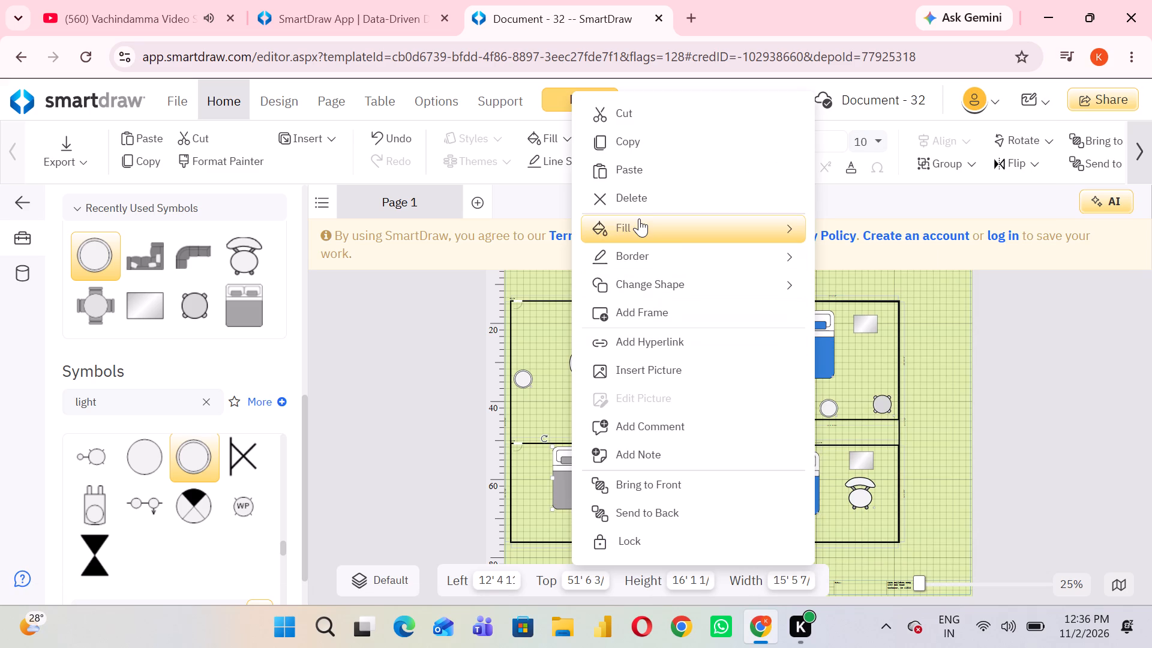
{"action": "left_click", "coordinate": [639, 218]}
{"action": "left_click", "coordinate": [832, 278]}
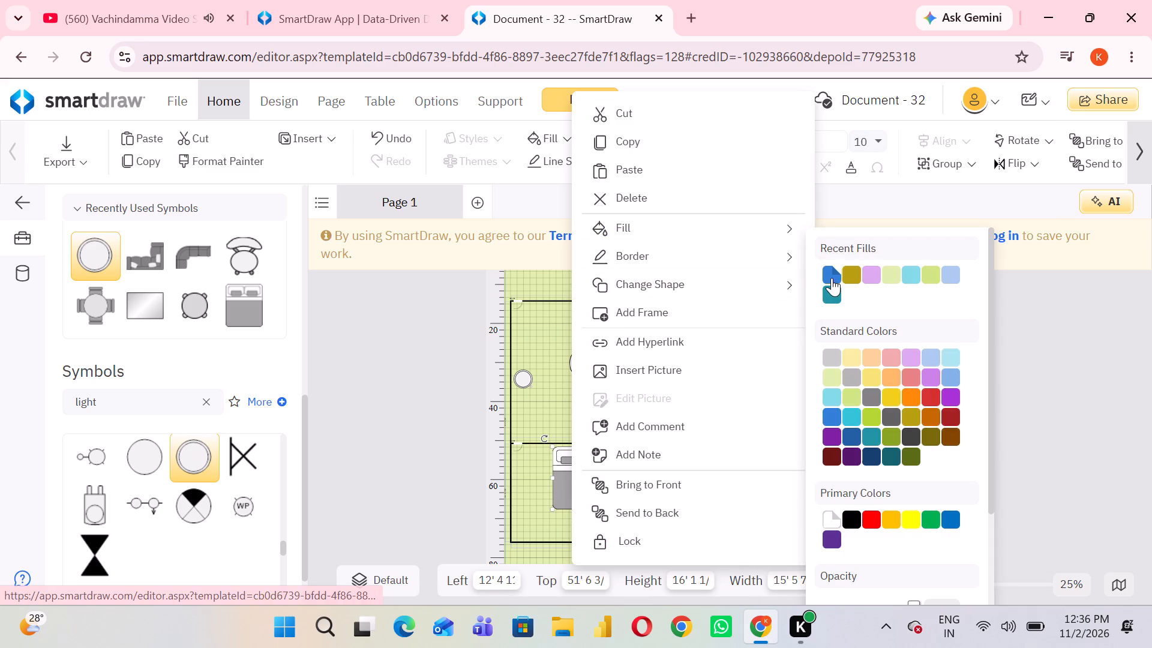
Fill the chairs in the lower-left, lower-right and upper-right bedrooms with dark olive brown.
{"action": "right_click", "coordinate": [650, 495]}
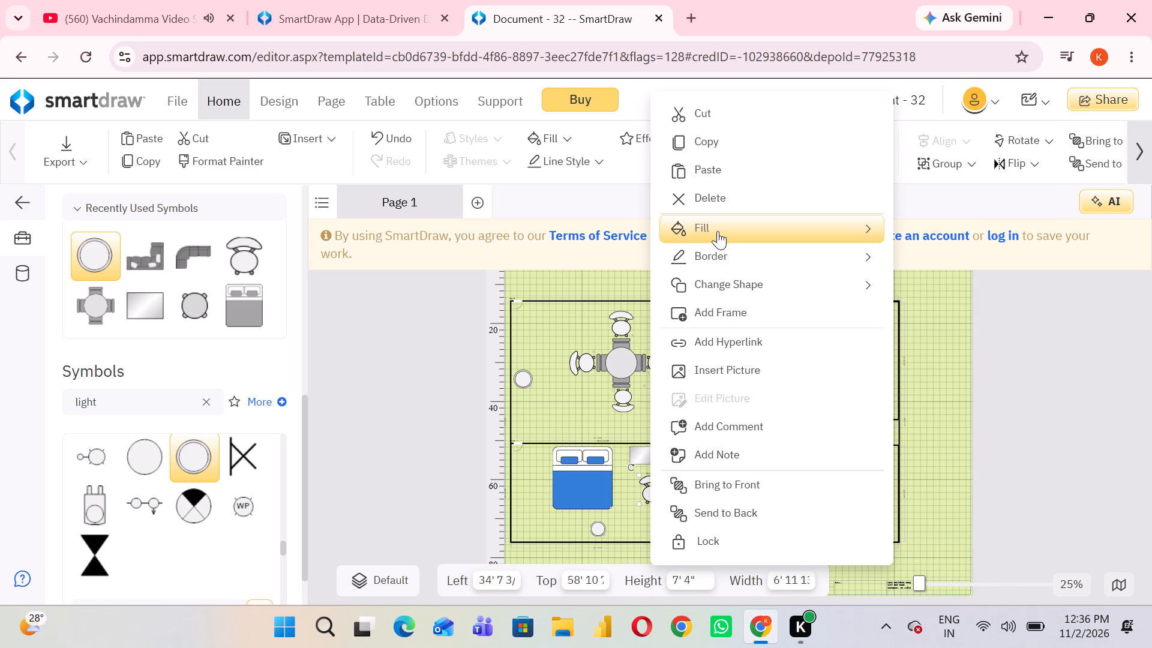
{"action": "left_click", "coordinate": [718, 228]}
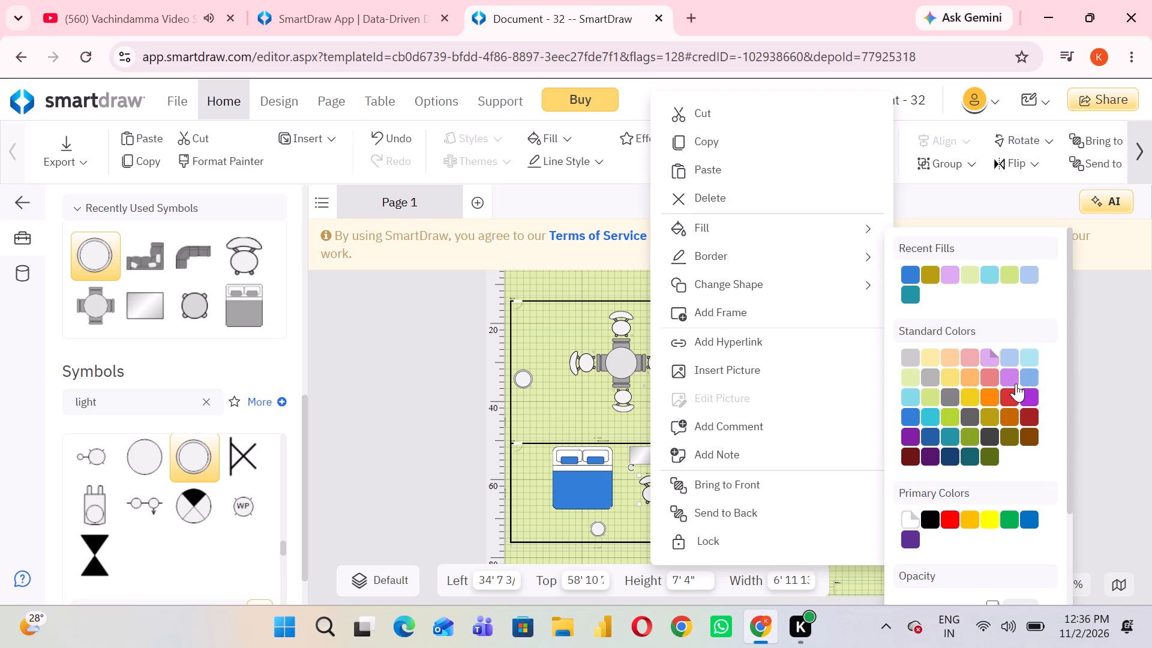
{"action": "left_click", "coordinate": [1010, 440]}
{"action": "right_click", "coordinate": [853, 498]}
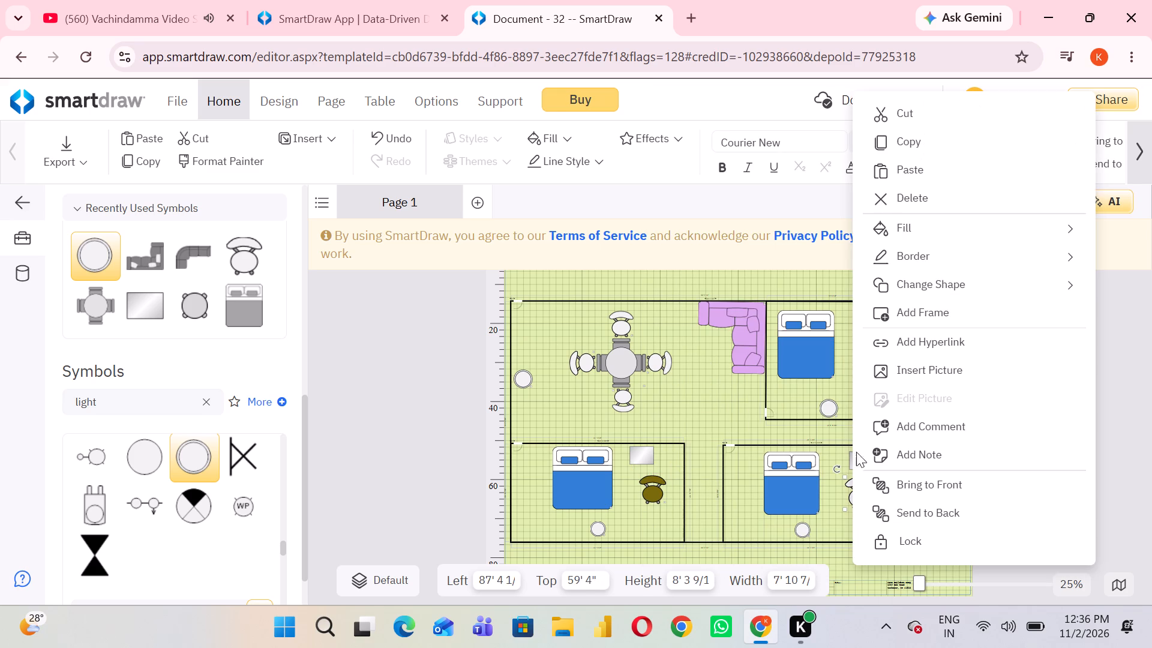
{"action": "left_click", "coordinate": [923, 241]}
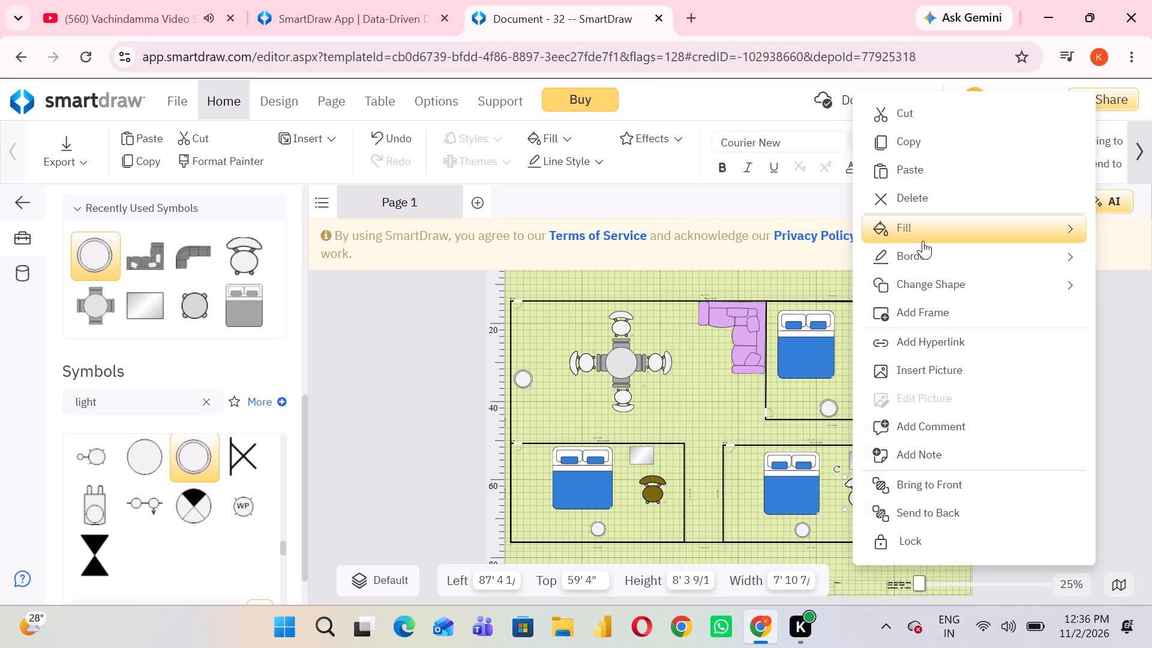
{"action": "left_click", "coordinate": [699, 277]}
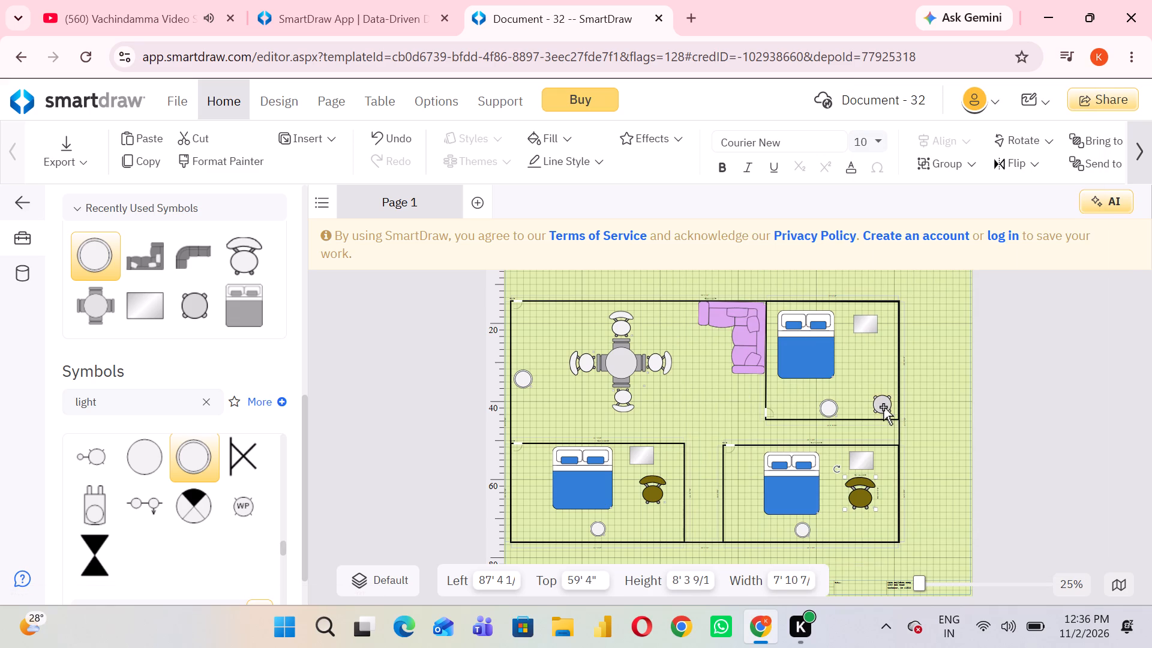
{"action": "right_click", "coordinate": [883, 407]}
{"action": "left_click", "coordinate": [936, 222]}
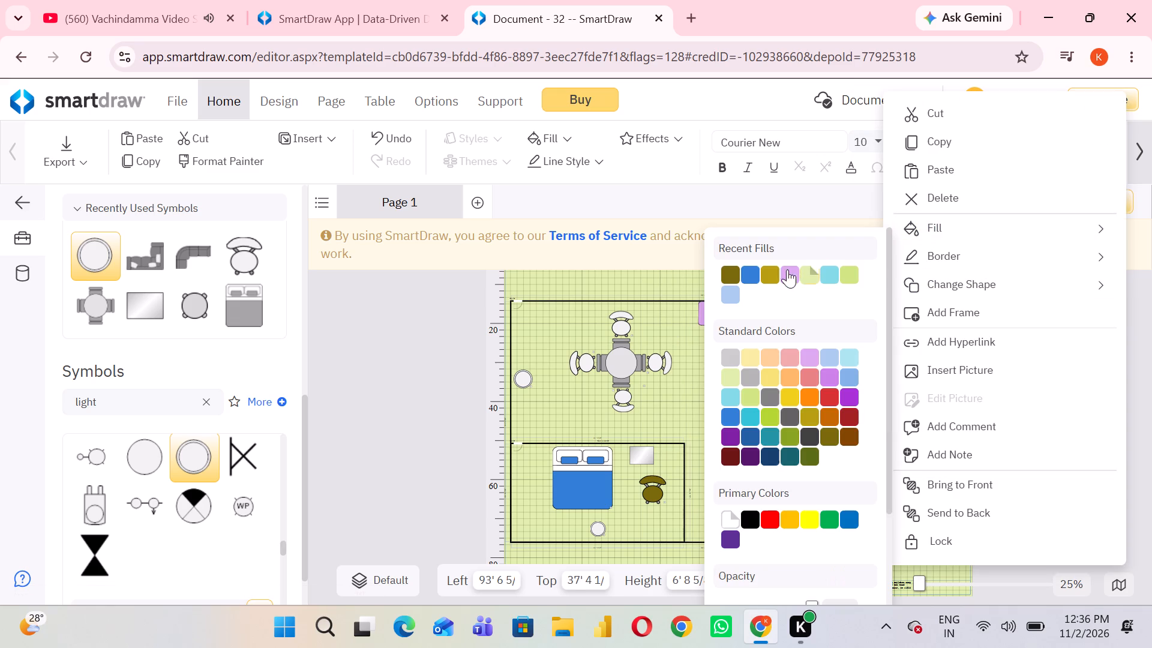
{"action": "left_click", "coordinate": [734, 272]}
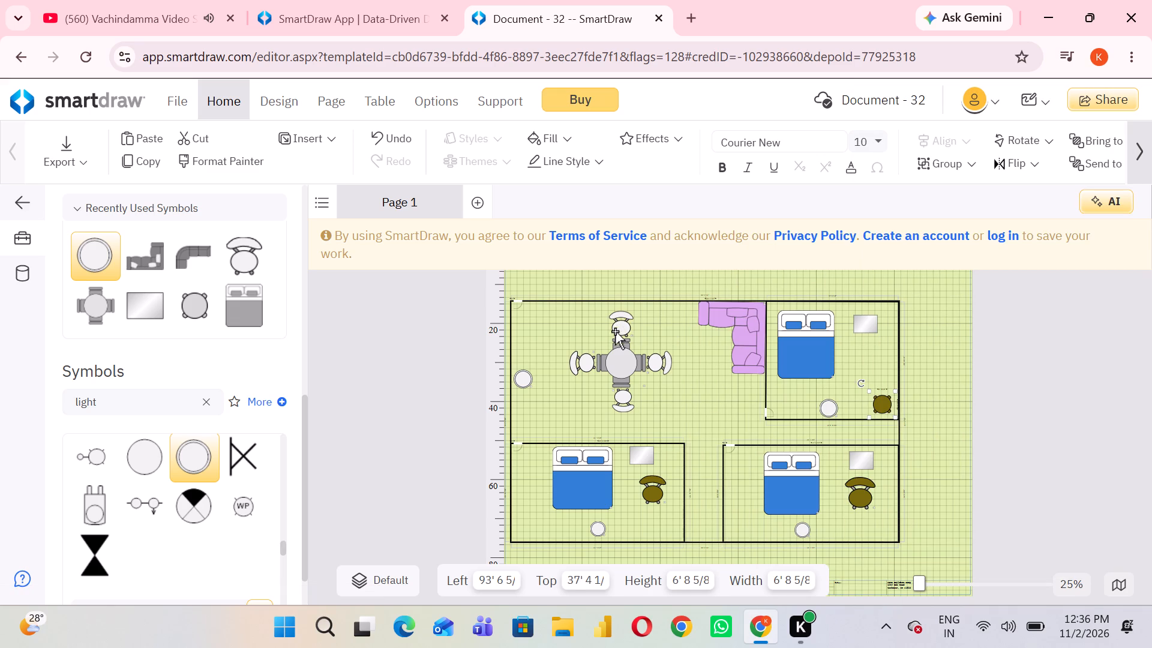
Fill the four separate chairs around the dining table with dark red.
{"action": "right_click", "coordinate": [619, 323]}
{"action": "left_click", "coordinate": [682, 235]}
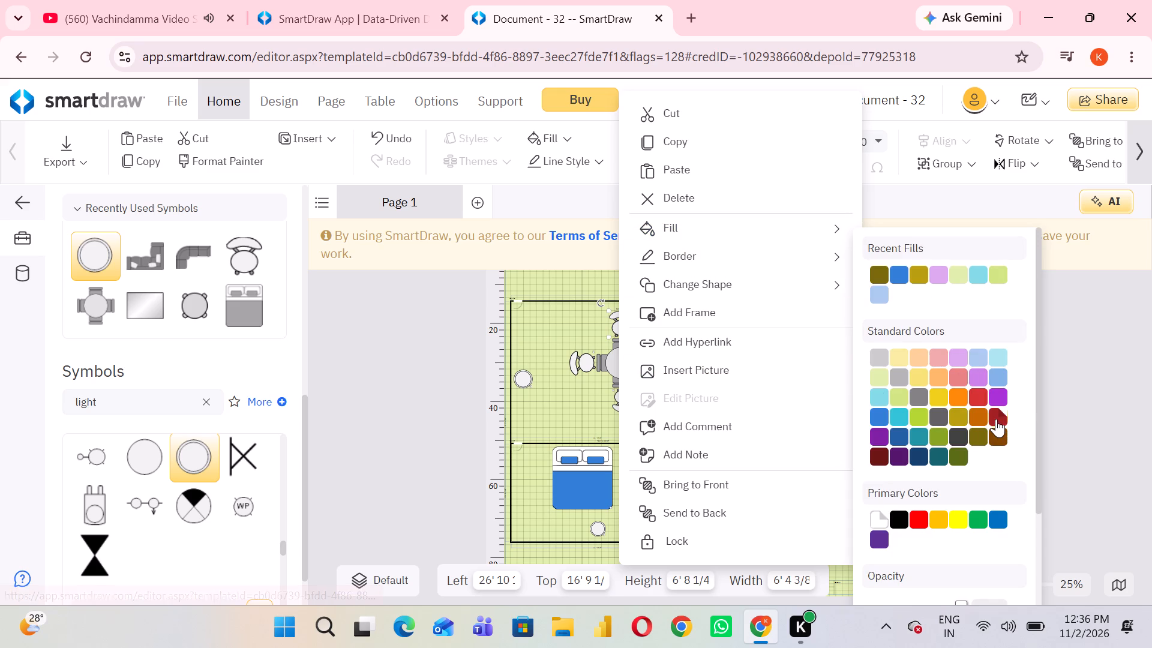
{"action": "left_click", "coordinate": [996, 419]}
{"action": "right_click", "coordinate": [655, 359]}
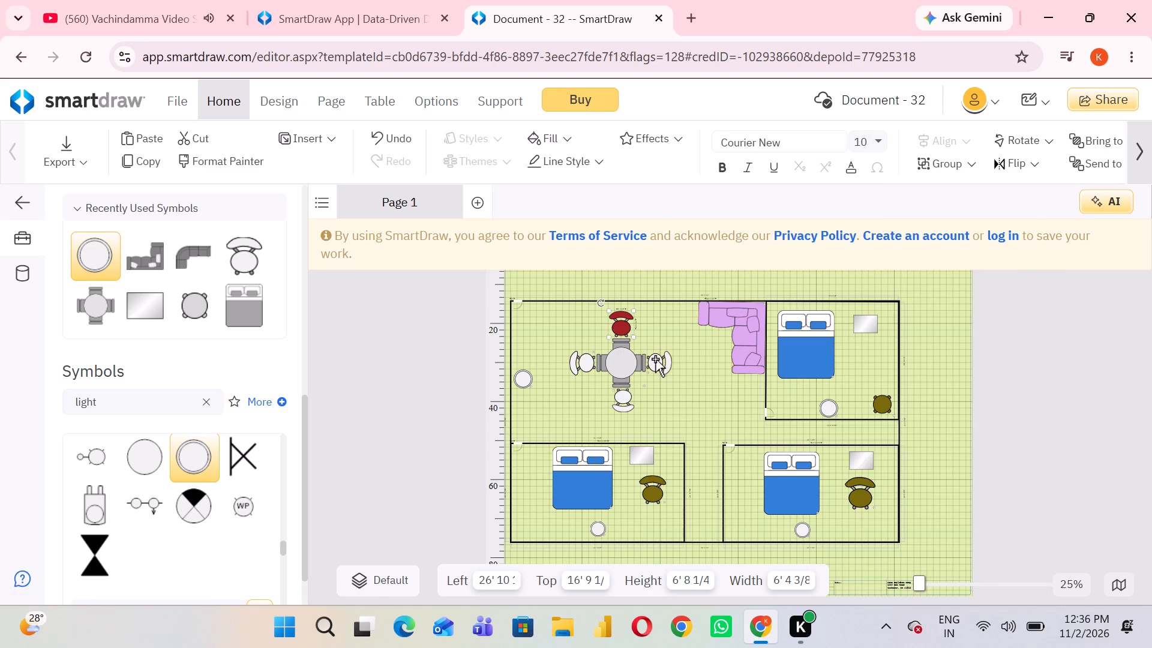
{"action": "left_click", "coordinate": [718, 214]}
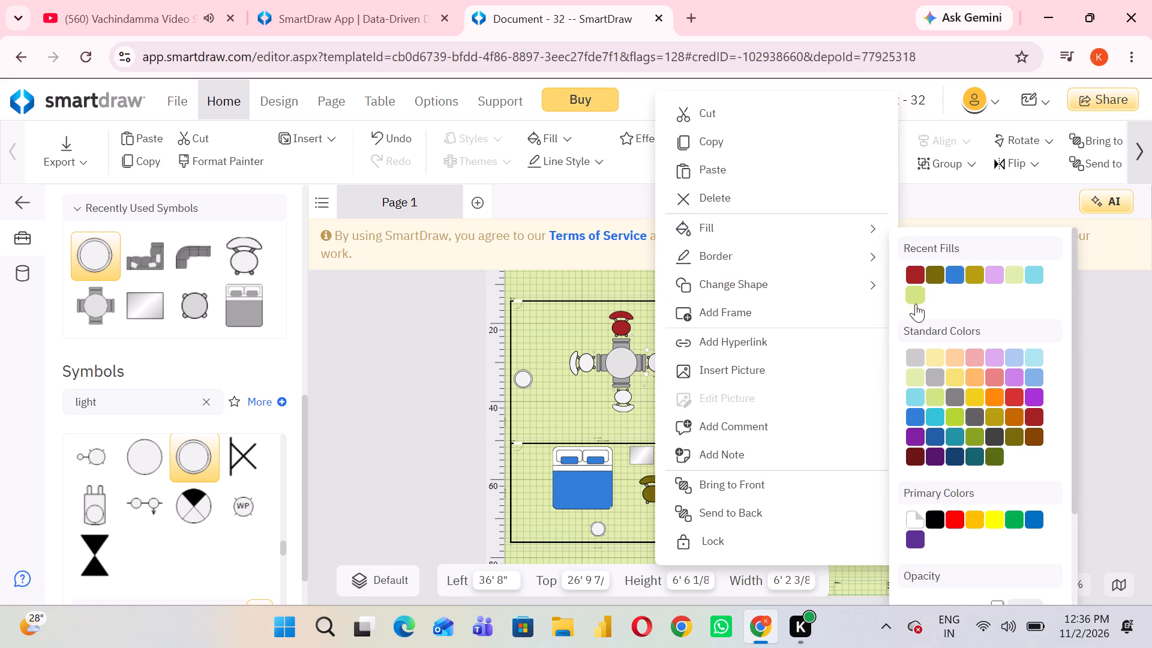
{"action": "left_click", "coordinate": [911, 273]}
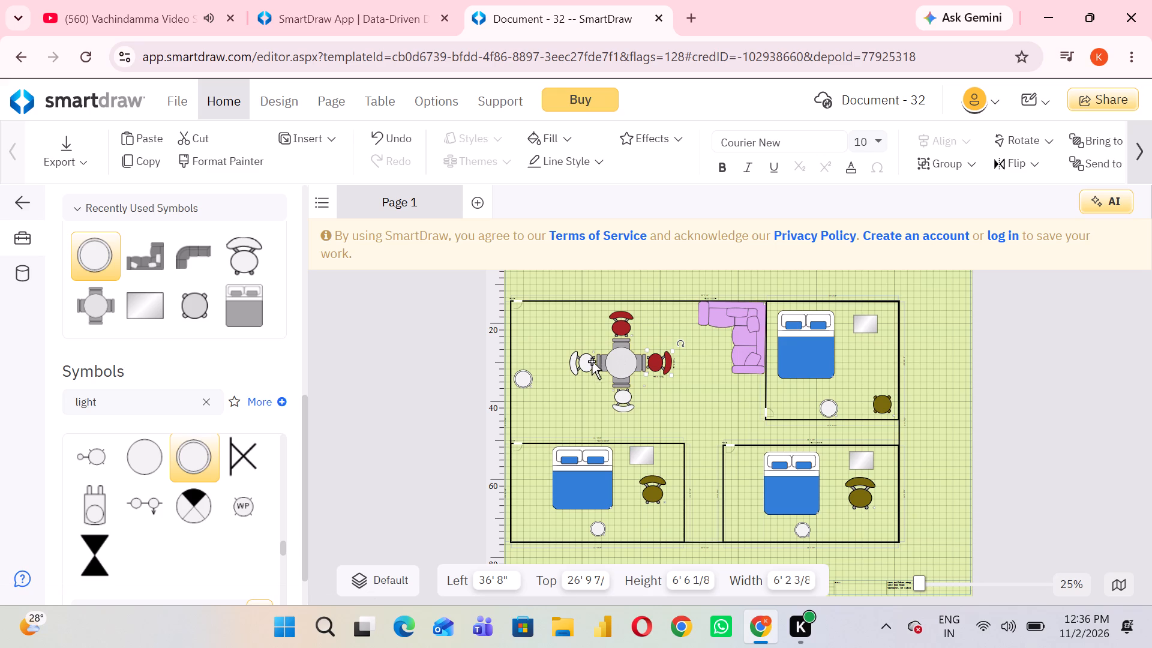
{"action": "right_click", "coordinate": [587, 364]}
{"action": "left_click", "coordinate": [650, 224]}
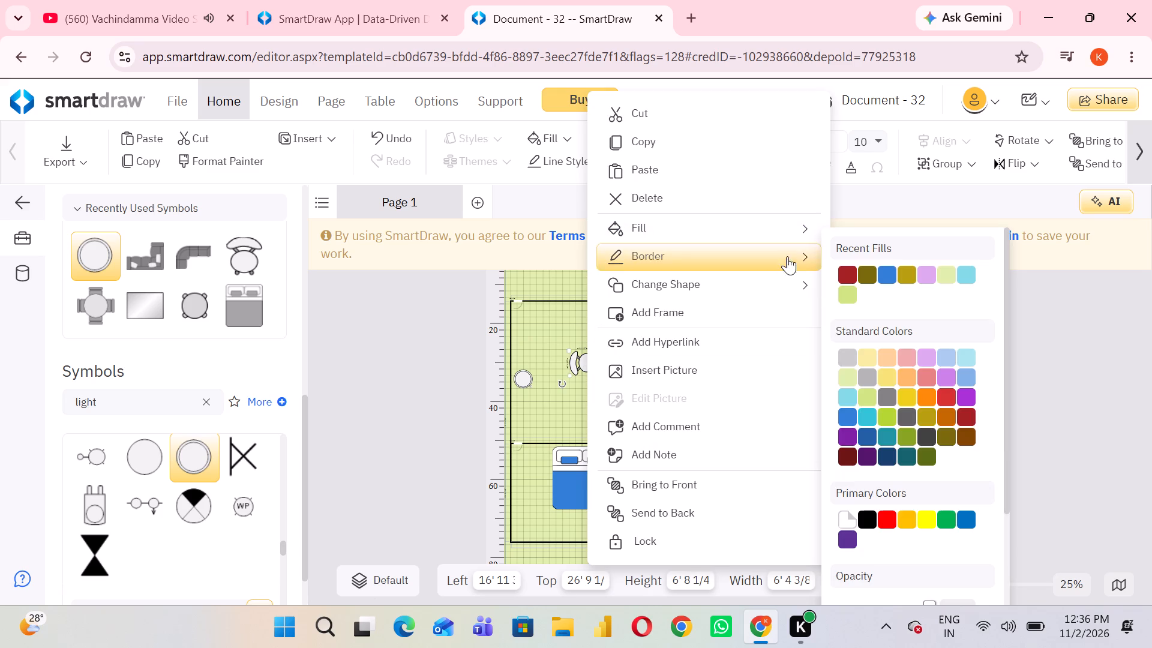
{"action": "left_click", "coordinate": [845, 275]}
{"action": "left_click", "coordinate": [845, 275]}
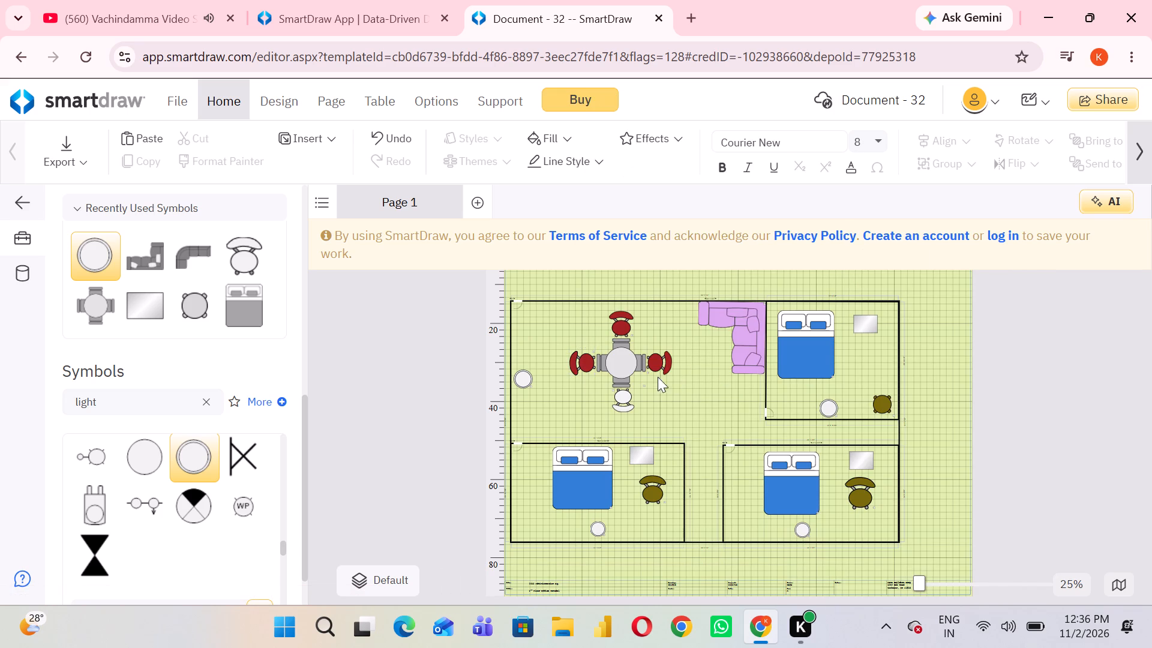
{"action": "right_click", "coordinate": [622, 390]}
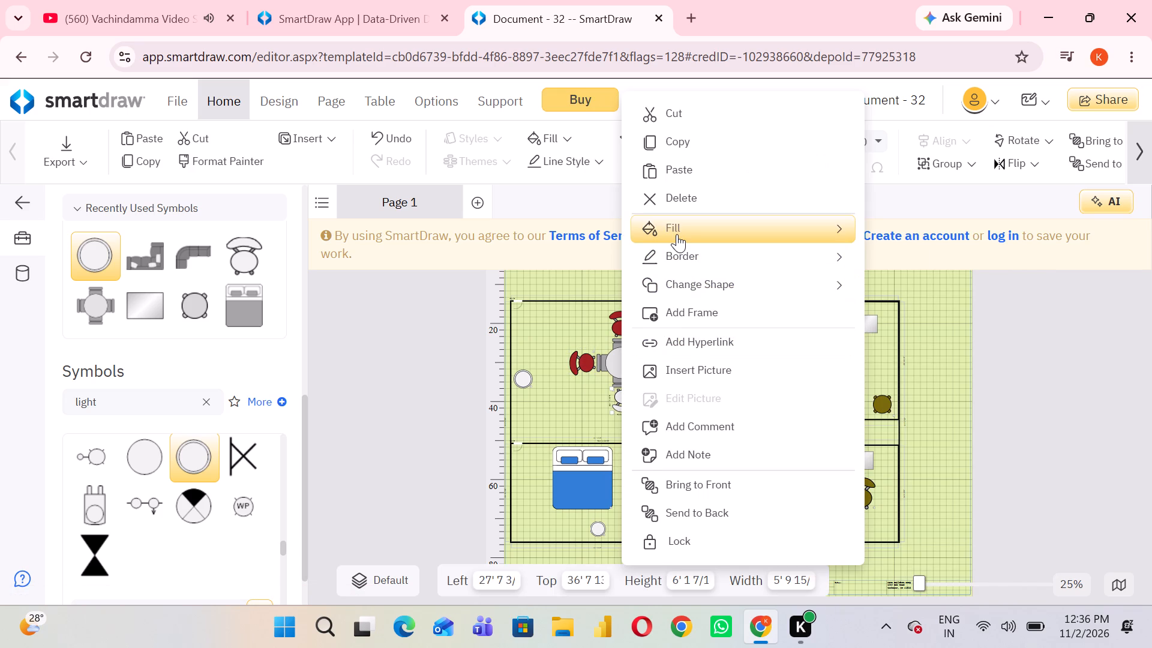
{"action": "left_click", "coordinate": [677, 234]}
{"action": "left_click", "coordinate": [877, 271]}
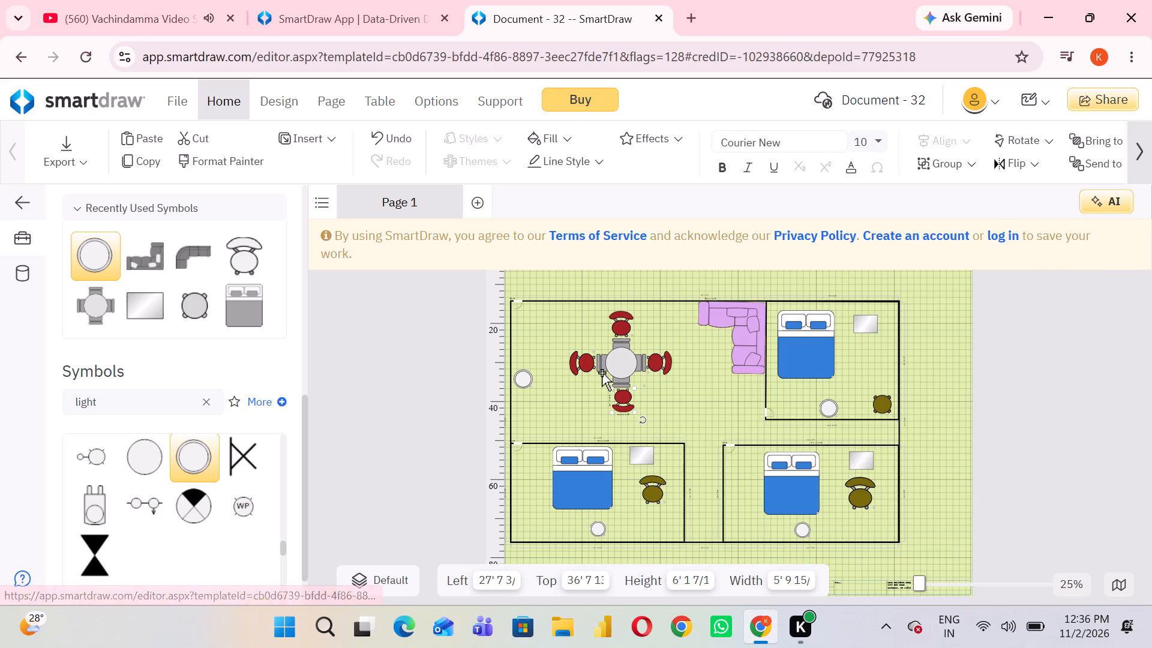
Fill the round dining table with the medium-dark gray standard color.
{"action": "right_click", "coordinate": [623, 346]}
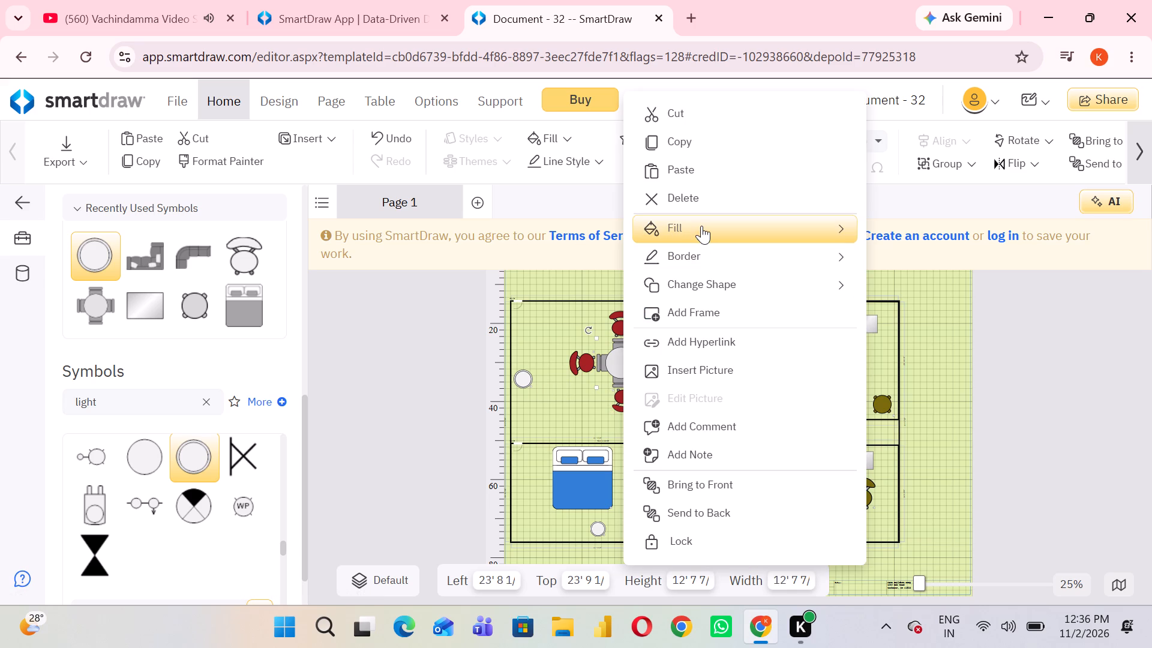
{"action": "left_click", "coordinate": [701, 226]}
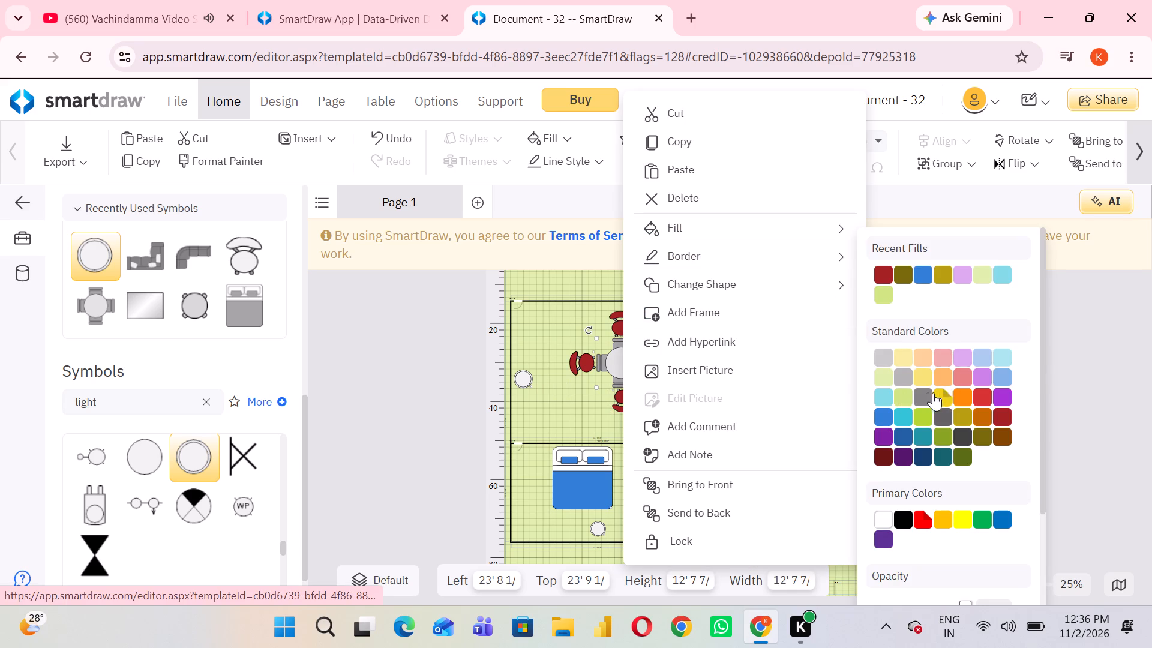
{"action": "left_click", "coordinate": [924, 392]}
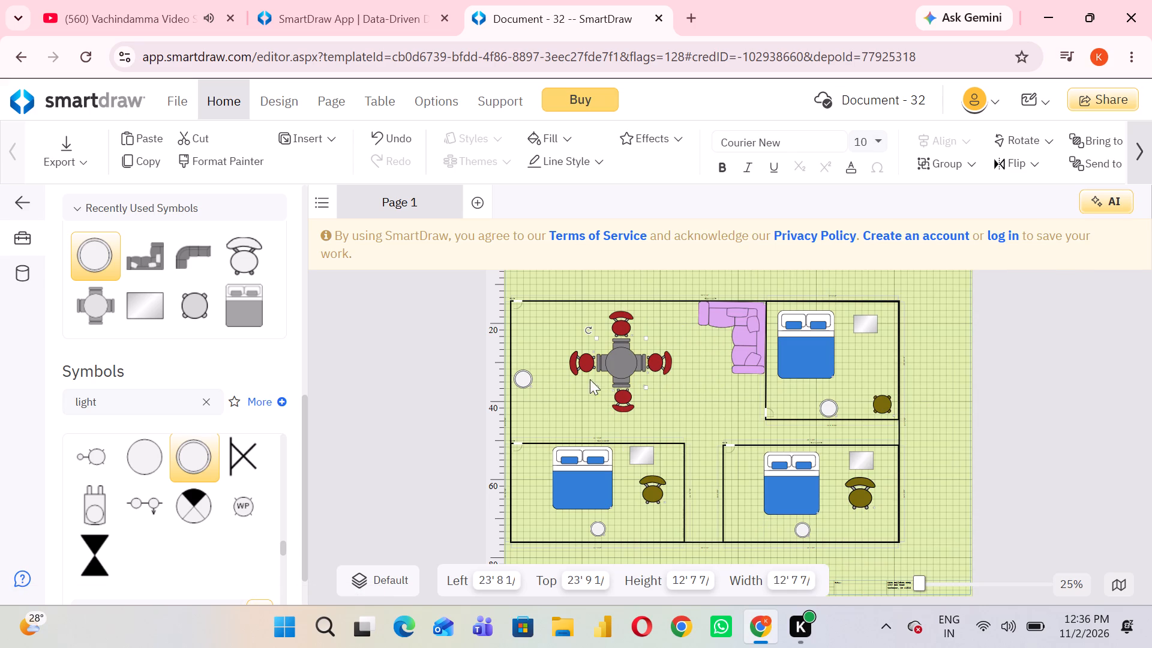
Fill the light at the dining room's left wall with golden yellow.
{"action": "right_click", "coordinate": [526, 374]}
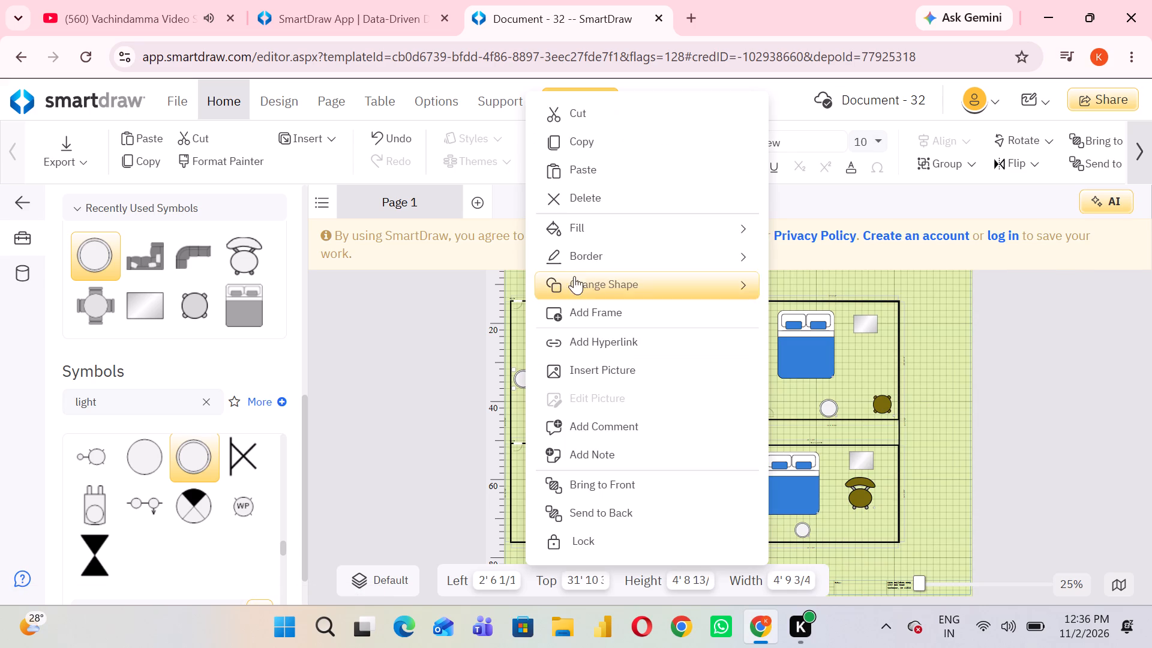
{"action": "left_click", "coordinate": [581, 221]}
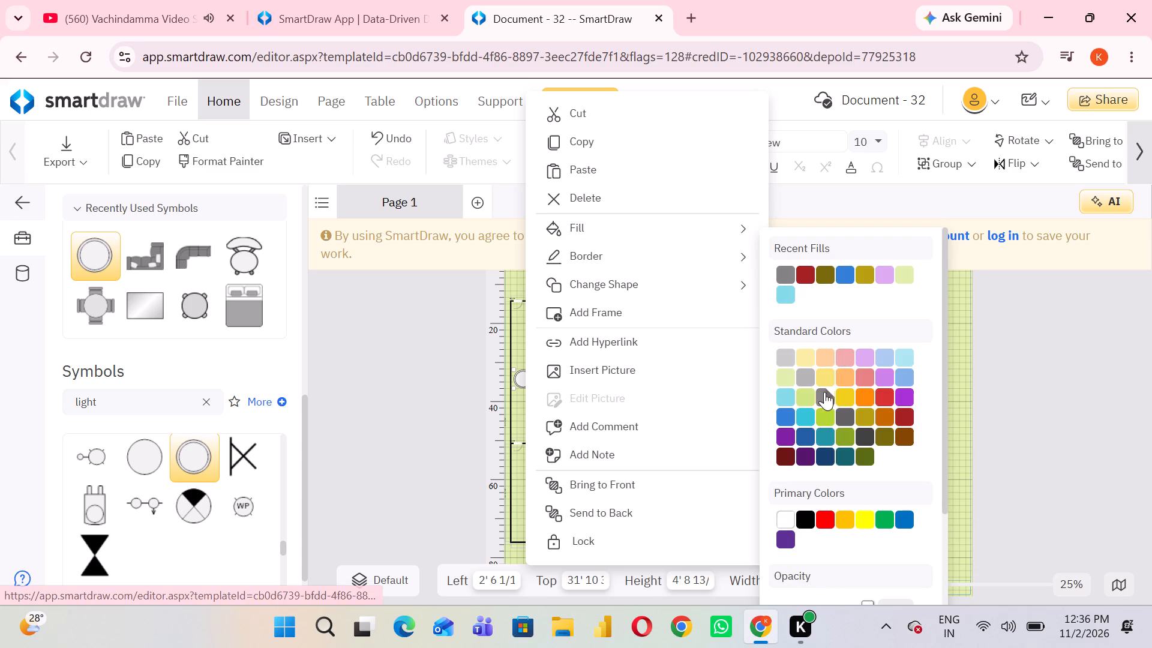
{"action": "left_click", "coordinate": [843, 392]}
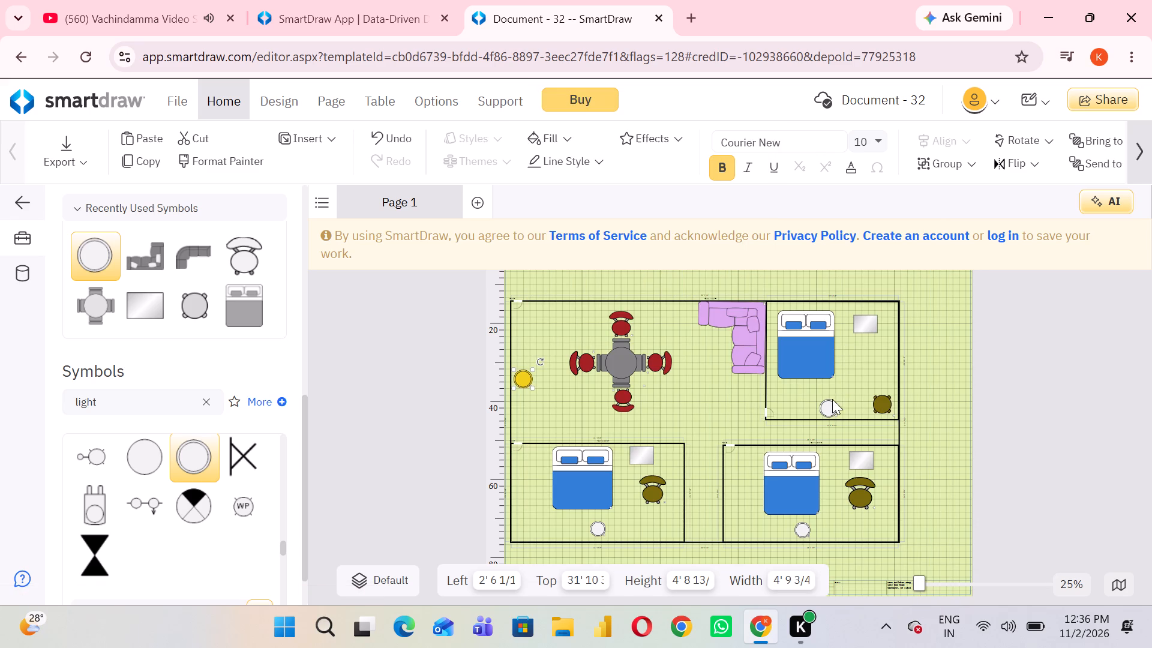
Fill the lights in the upper-right and lower-left bedrooms with golden yellow.
{"action": "right_click", "coordinate": [830, 401]}
{"action": "left_click", "coordinate": [871, 218]}
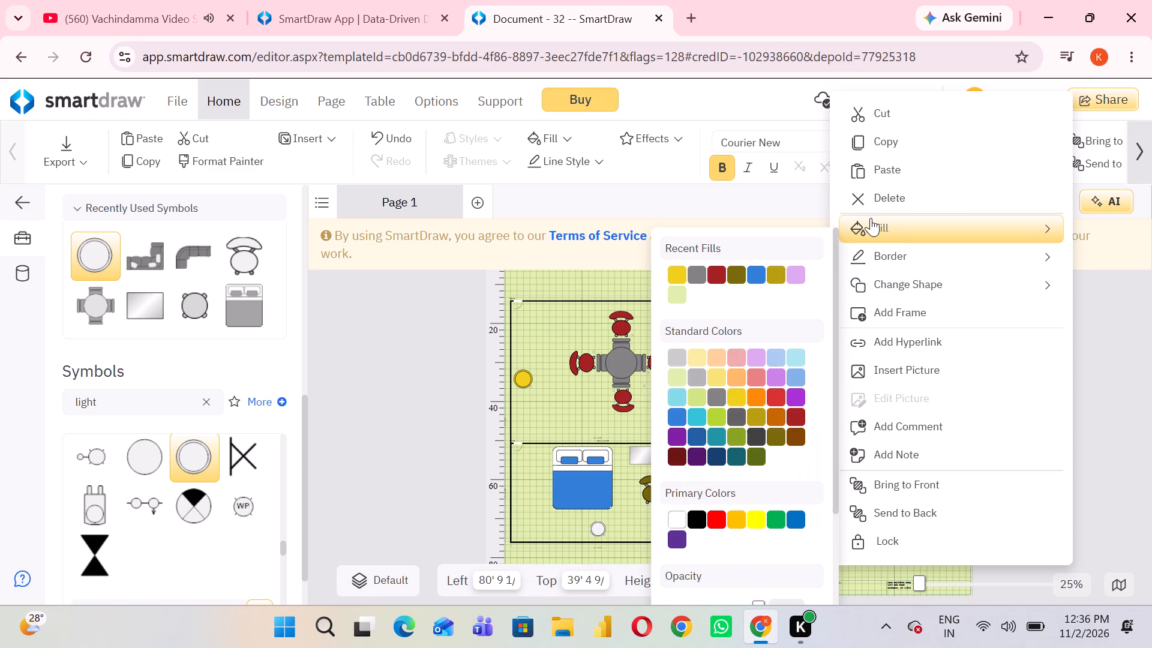
{"action": "left_click", "coordinate": [673, 274]}
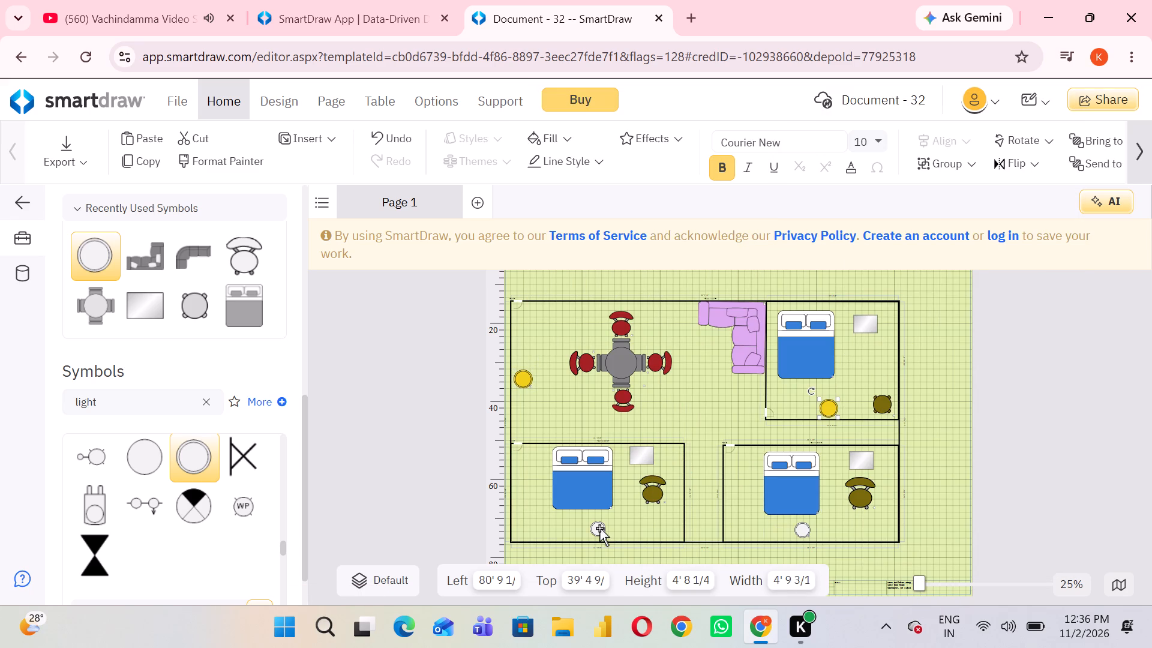
{"action": "right_click", "coordinate": [599, 528]}
{"action": "left_click", "coordinate": [637, 228]}
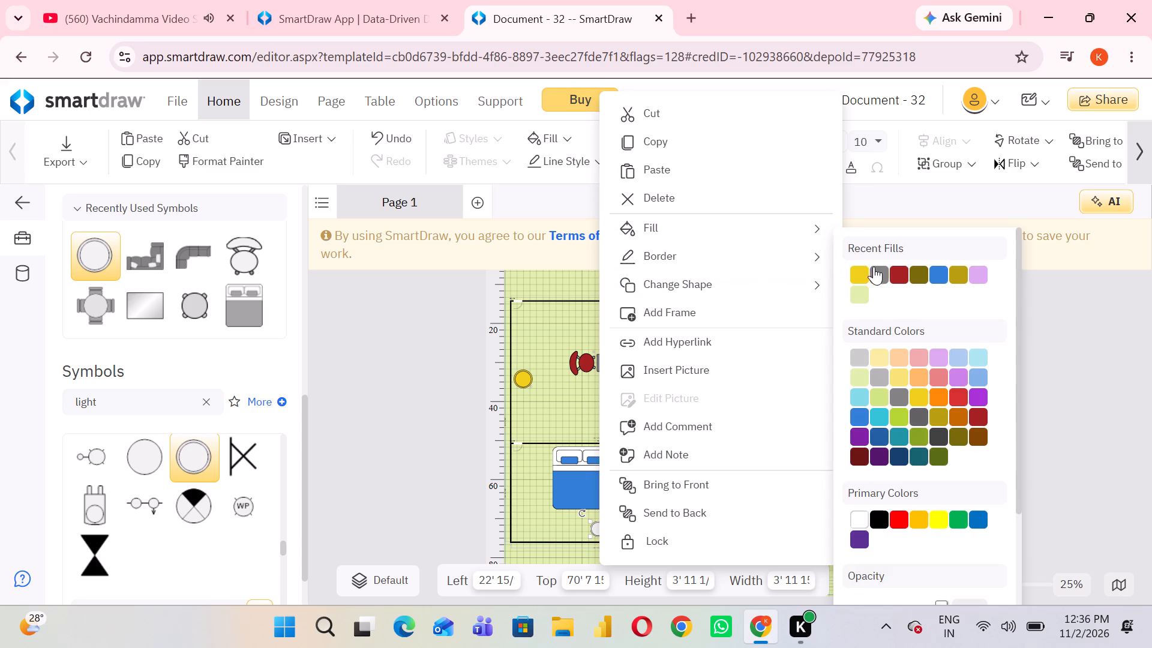
{"action": "left_click", "coordinate": [857, 272]}
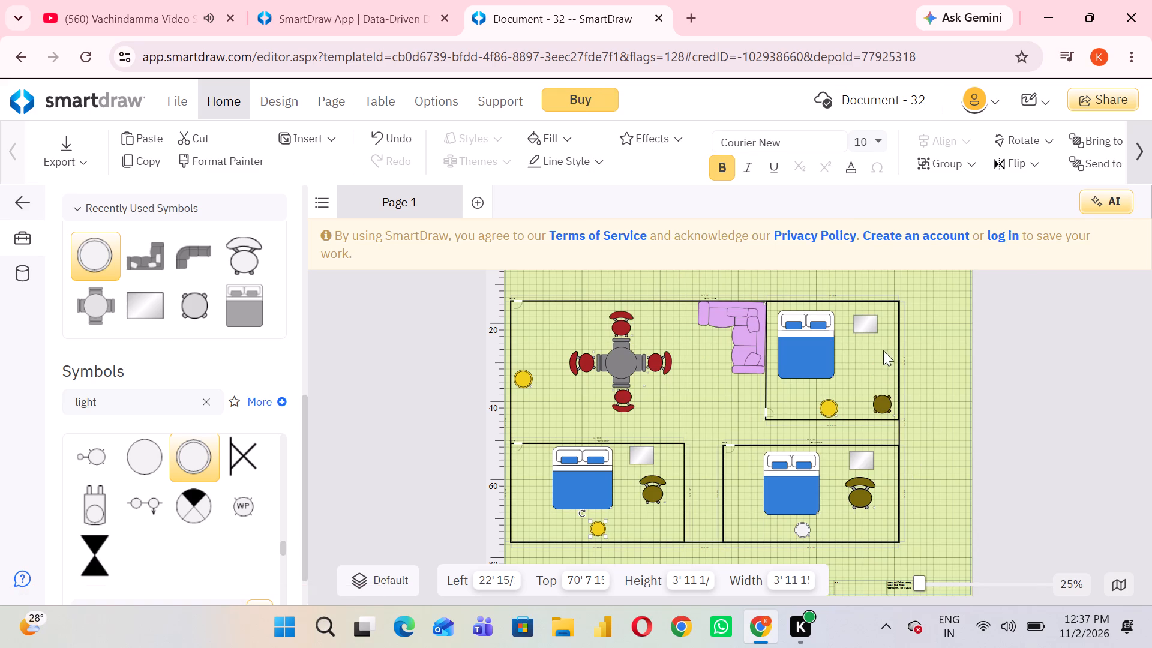
Fill the mirrors in the upper-right and lower-right bedrooms with light cyan.
{"action": "right_click", "coordinate": [875, 323]}
{"action": "left_click", "coordinate": [911, 229]}
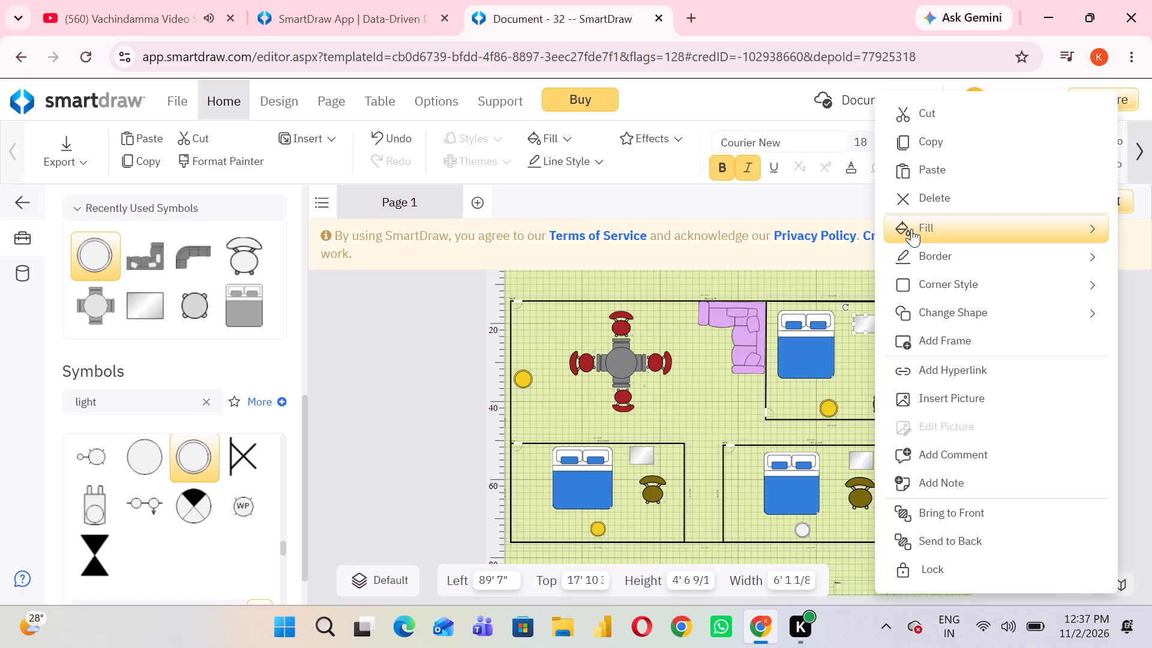
{"action": "left_click", "coordinate": [838, 358]}
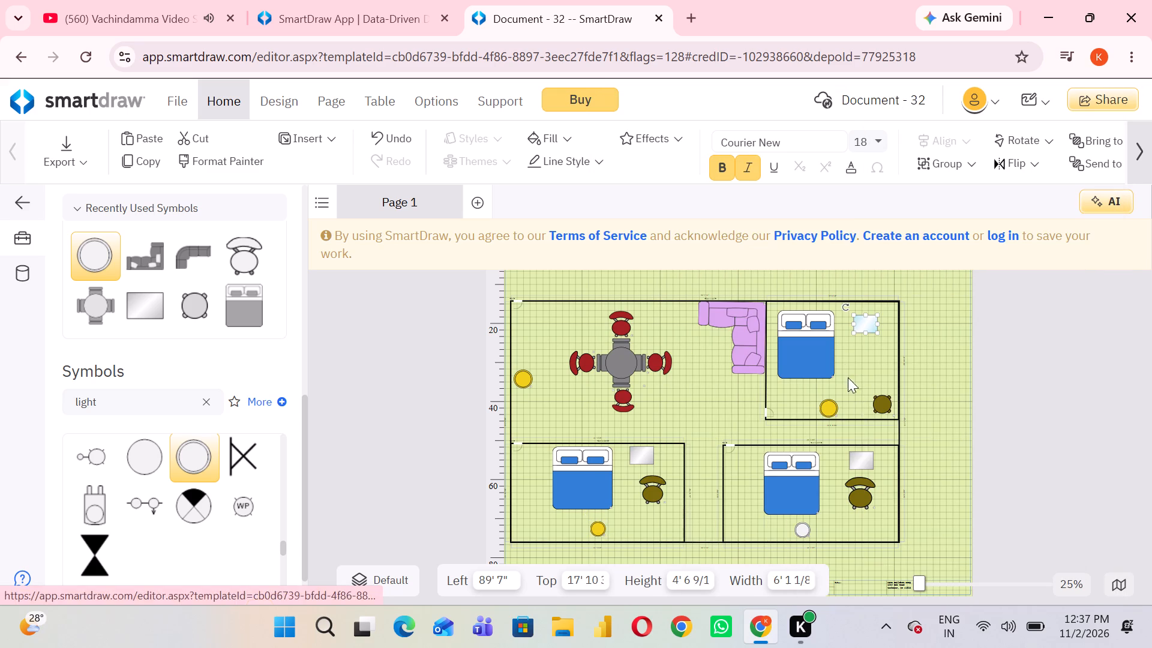
{"action": "right_click", "coordinate": [860, 462]}
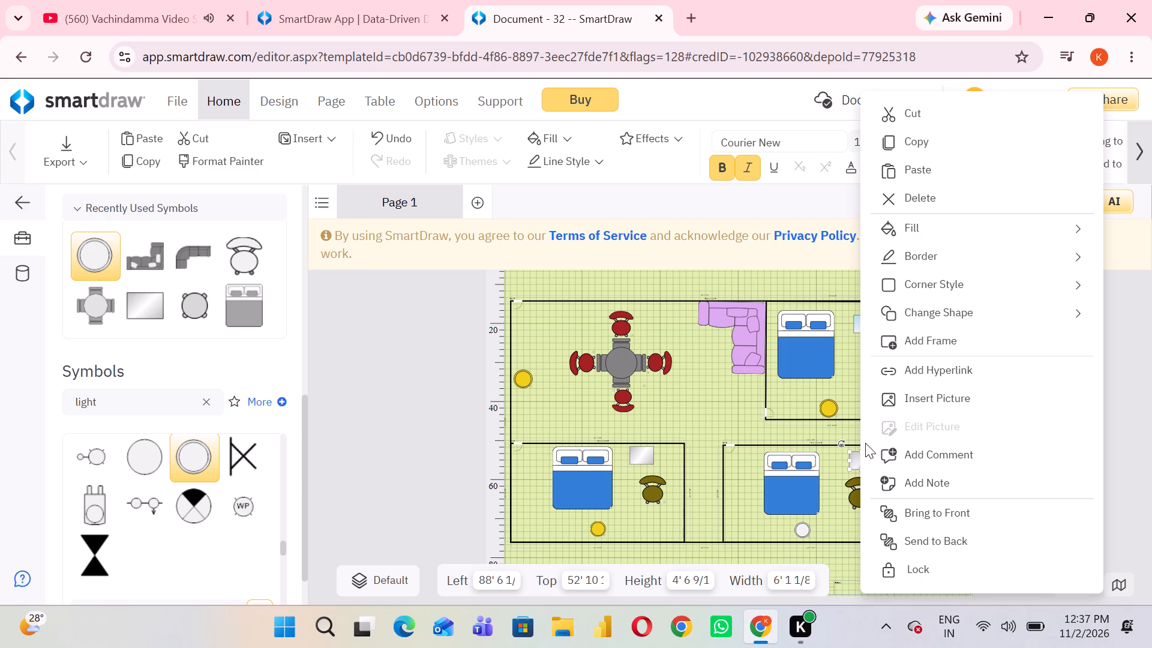
{"action": "left_click", "coordinate": [905, 236]}
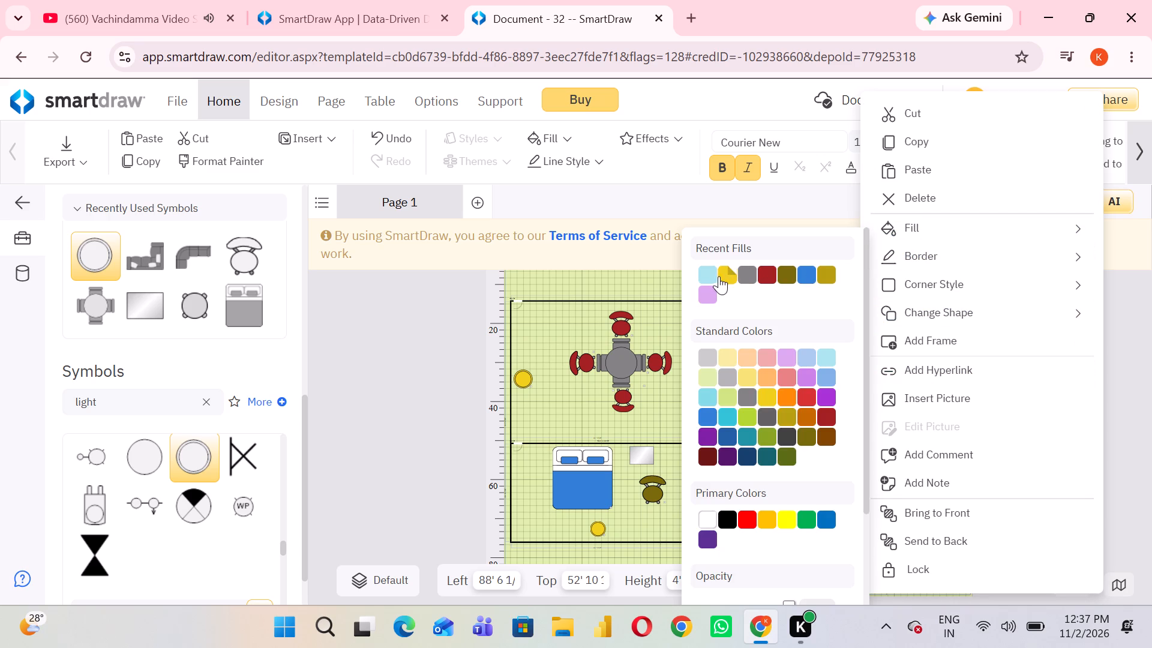
{"action": "left_click", "coordinate": [715, 276]}
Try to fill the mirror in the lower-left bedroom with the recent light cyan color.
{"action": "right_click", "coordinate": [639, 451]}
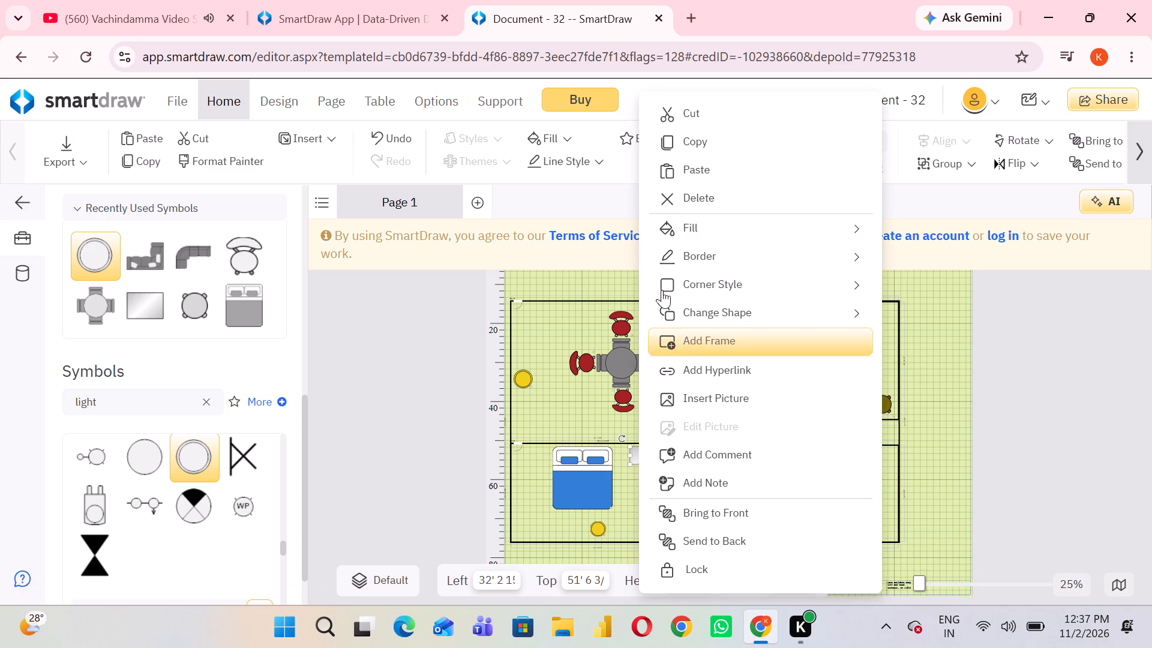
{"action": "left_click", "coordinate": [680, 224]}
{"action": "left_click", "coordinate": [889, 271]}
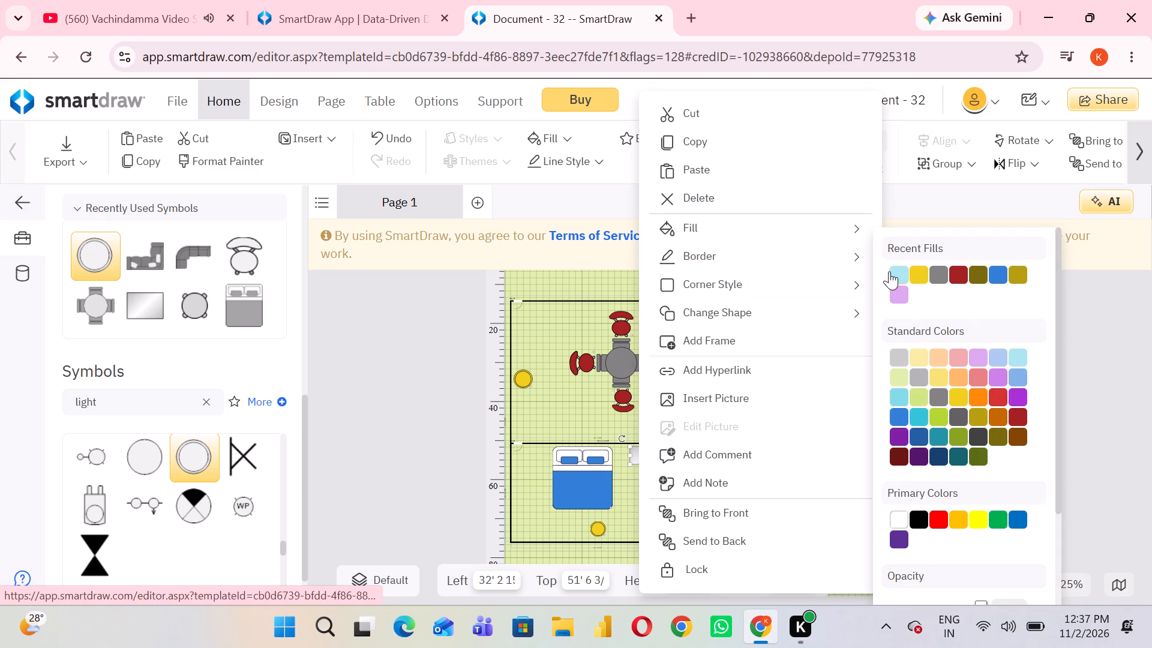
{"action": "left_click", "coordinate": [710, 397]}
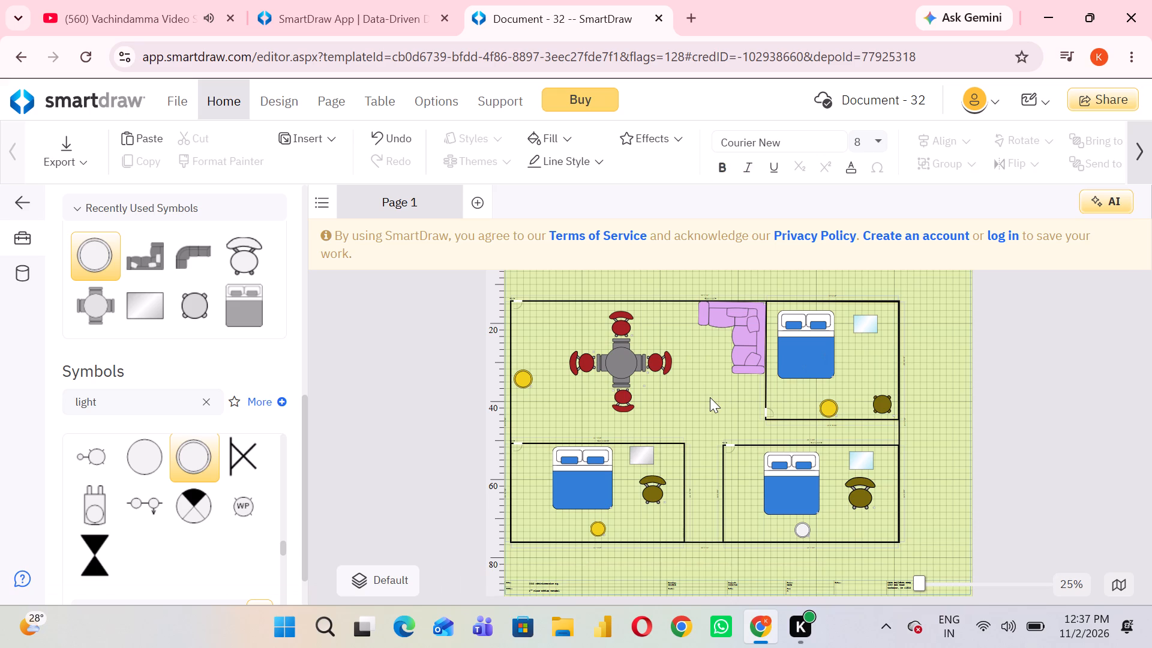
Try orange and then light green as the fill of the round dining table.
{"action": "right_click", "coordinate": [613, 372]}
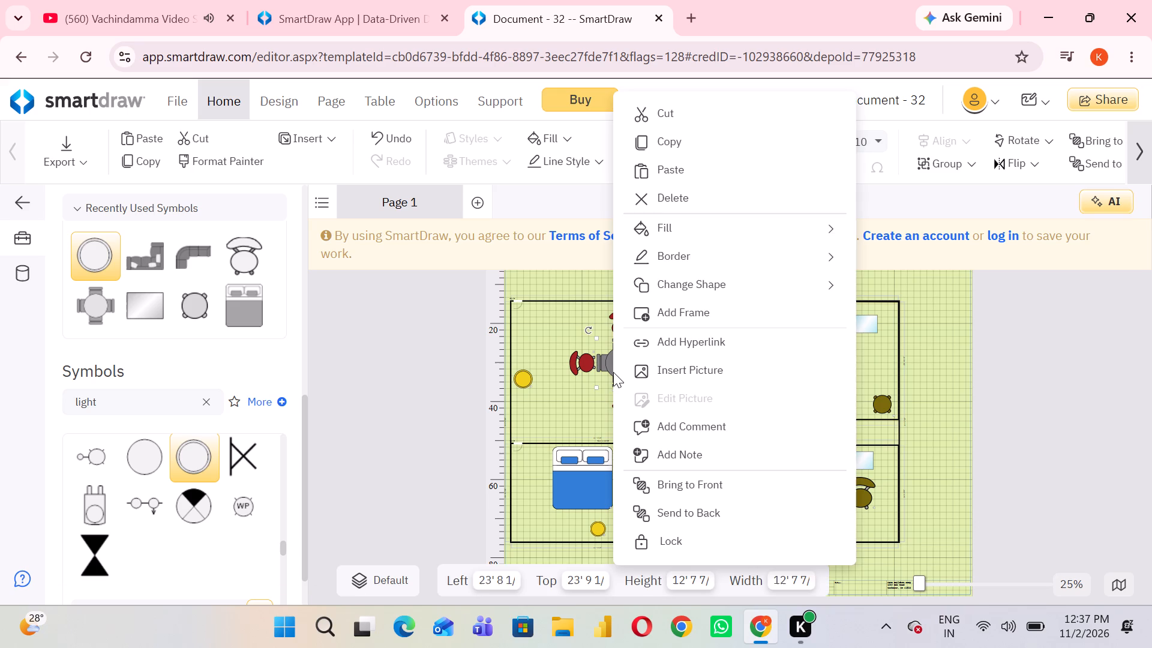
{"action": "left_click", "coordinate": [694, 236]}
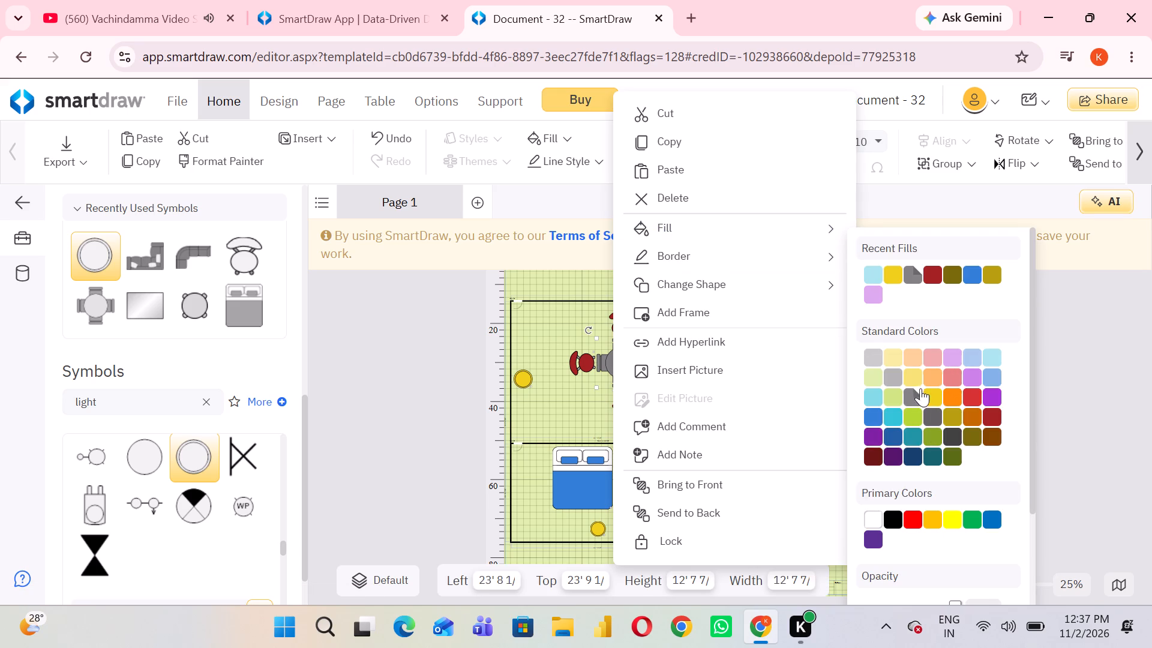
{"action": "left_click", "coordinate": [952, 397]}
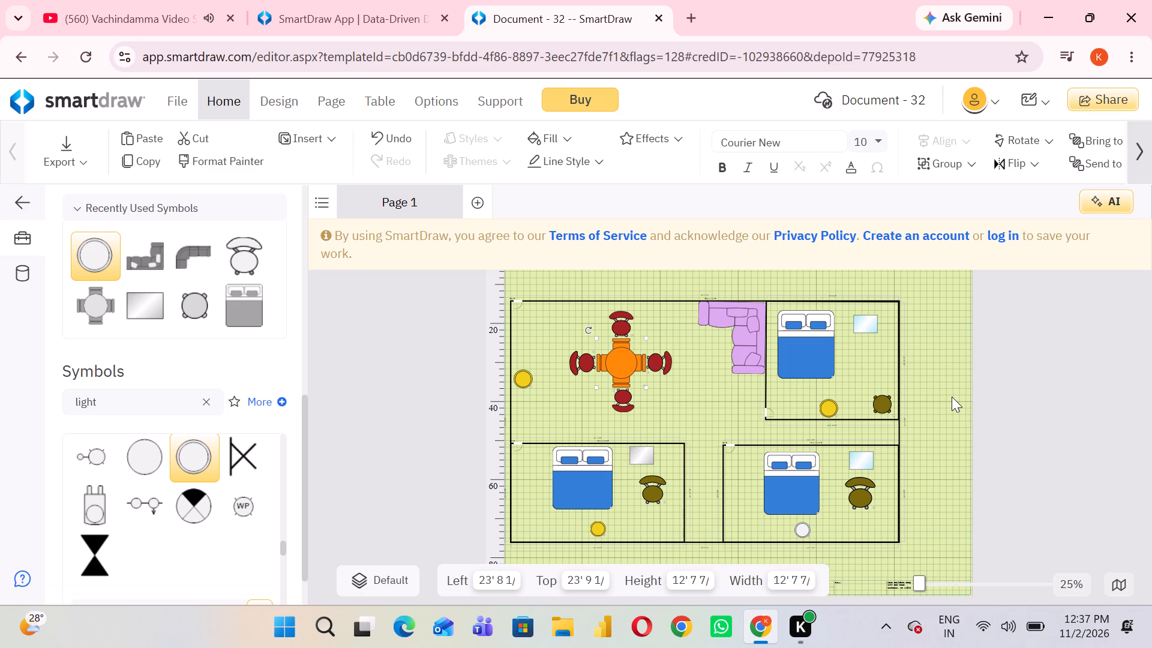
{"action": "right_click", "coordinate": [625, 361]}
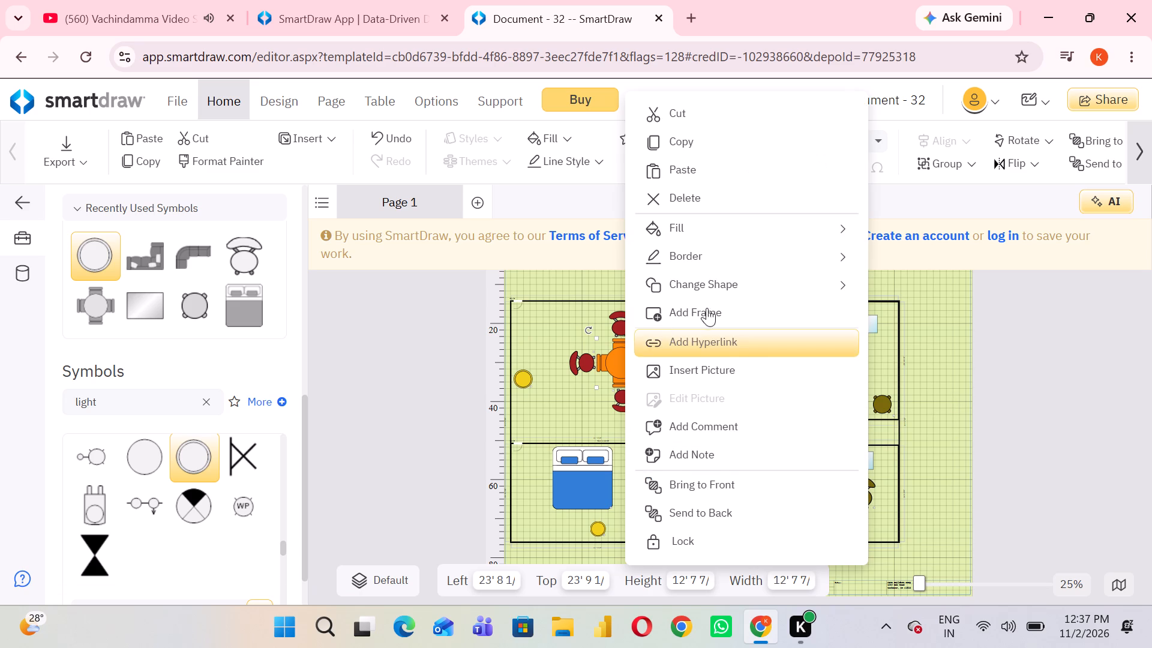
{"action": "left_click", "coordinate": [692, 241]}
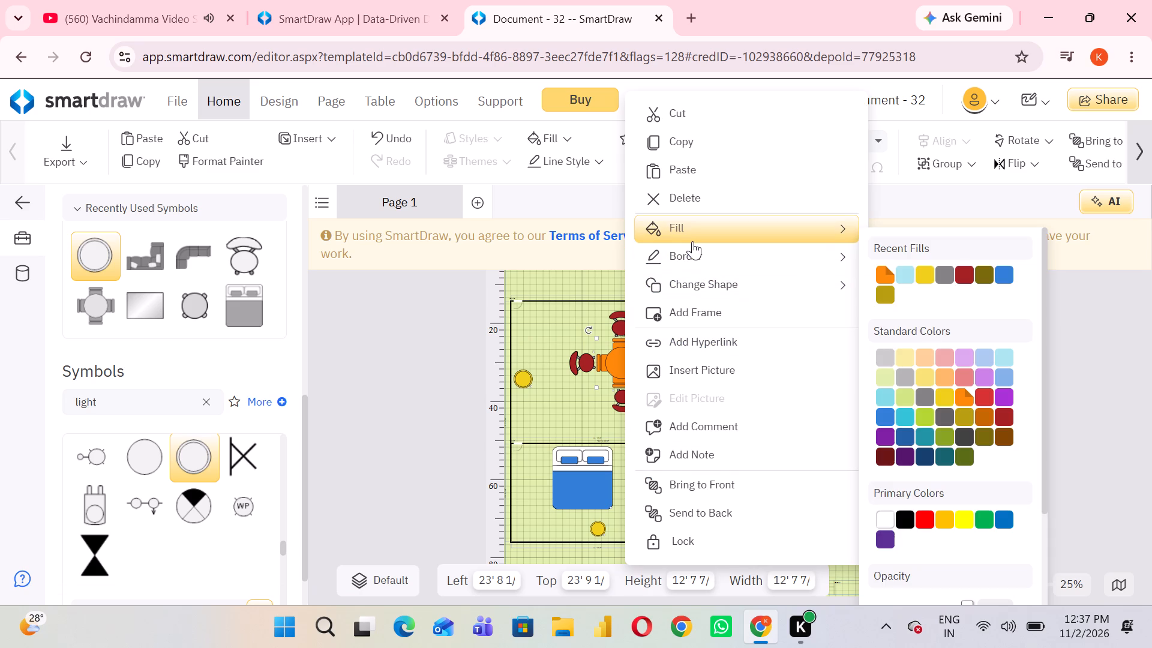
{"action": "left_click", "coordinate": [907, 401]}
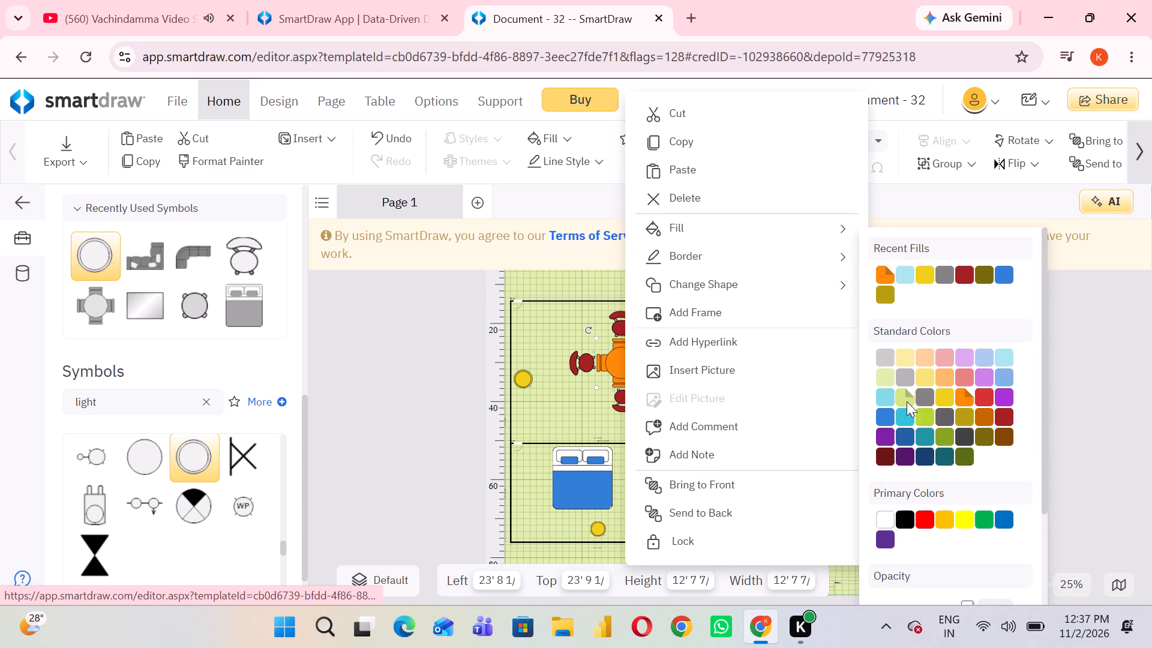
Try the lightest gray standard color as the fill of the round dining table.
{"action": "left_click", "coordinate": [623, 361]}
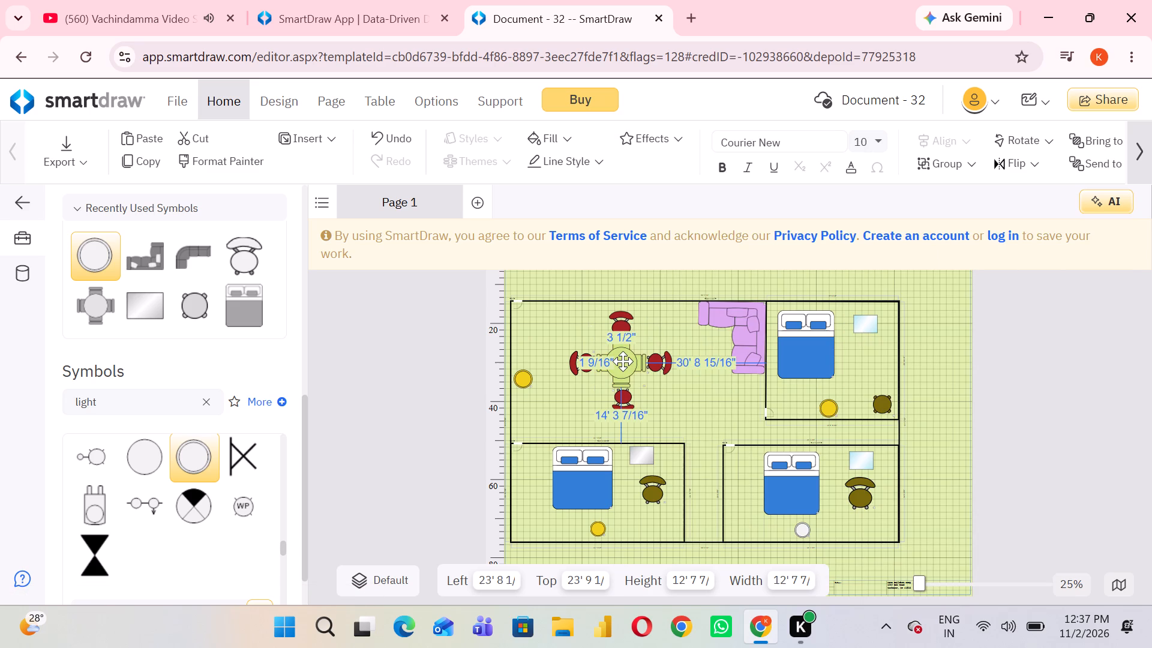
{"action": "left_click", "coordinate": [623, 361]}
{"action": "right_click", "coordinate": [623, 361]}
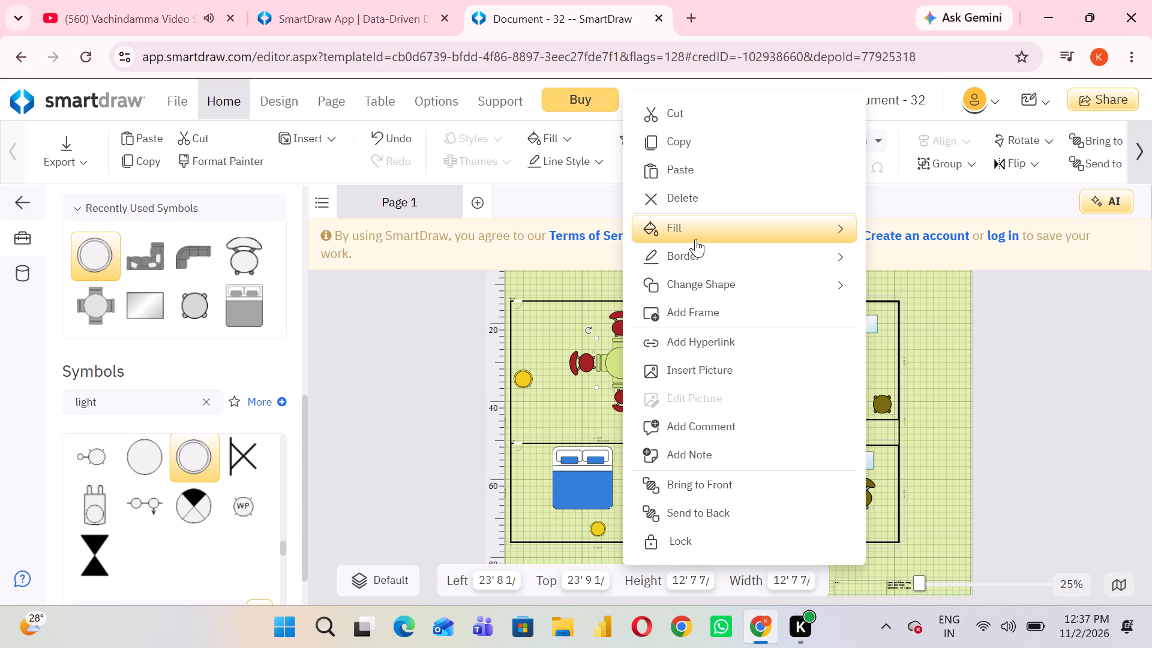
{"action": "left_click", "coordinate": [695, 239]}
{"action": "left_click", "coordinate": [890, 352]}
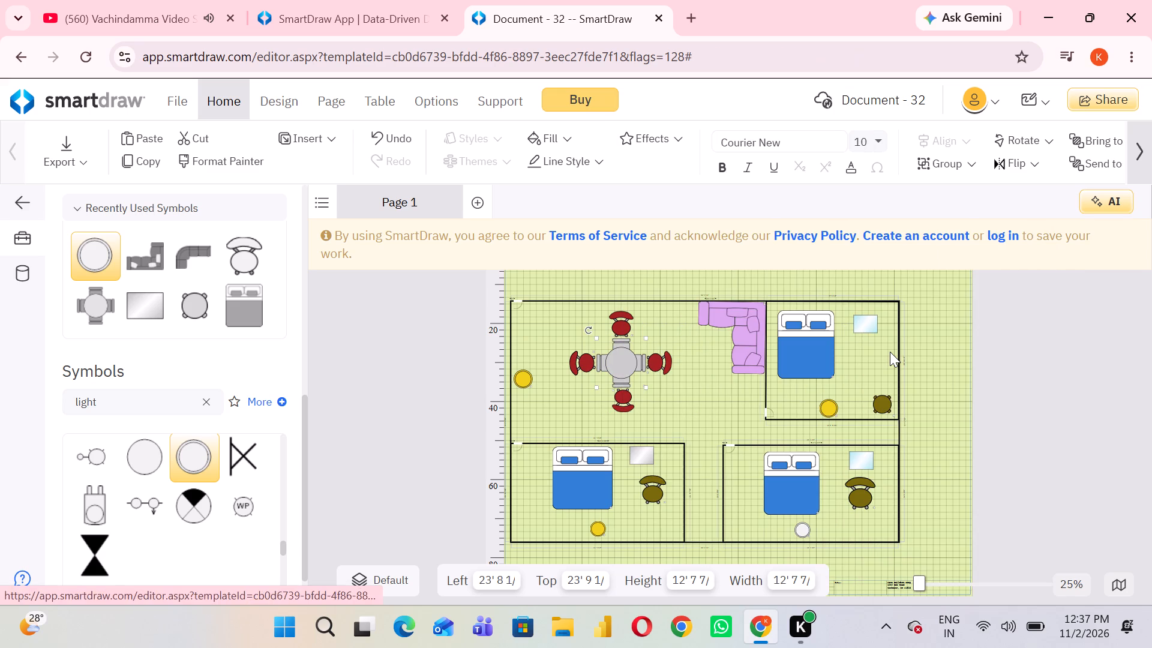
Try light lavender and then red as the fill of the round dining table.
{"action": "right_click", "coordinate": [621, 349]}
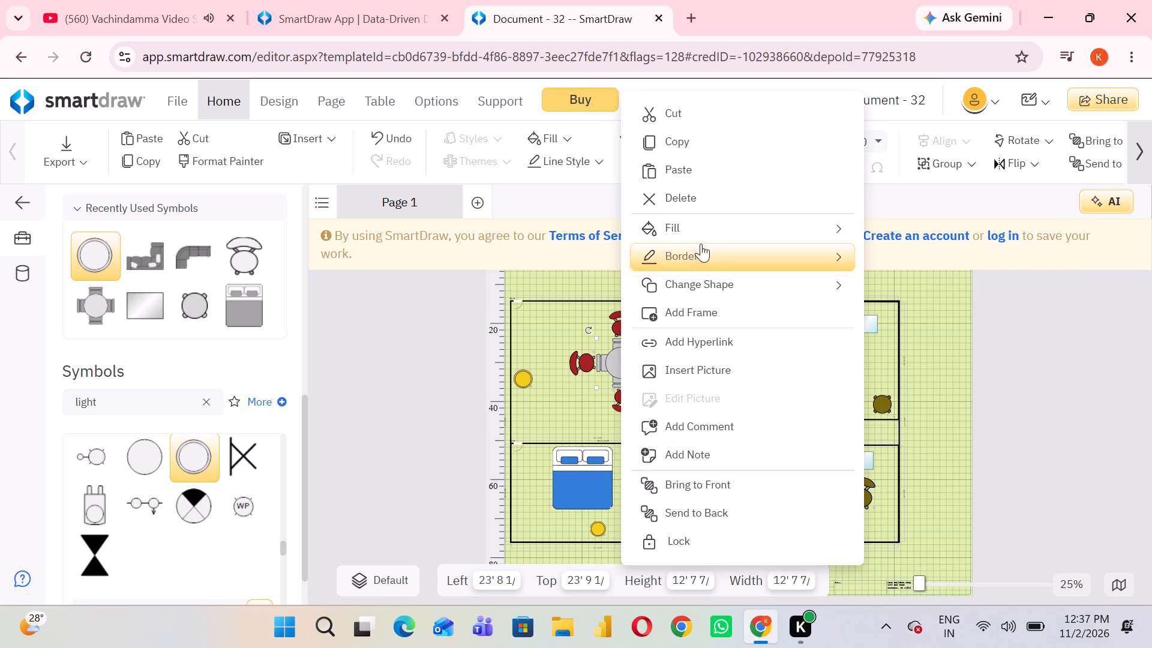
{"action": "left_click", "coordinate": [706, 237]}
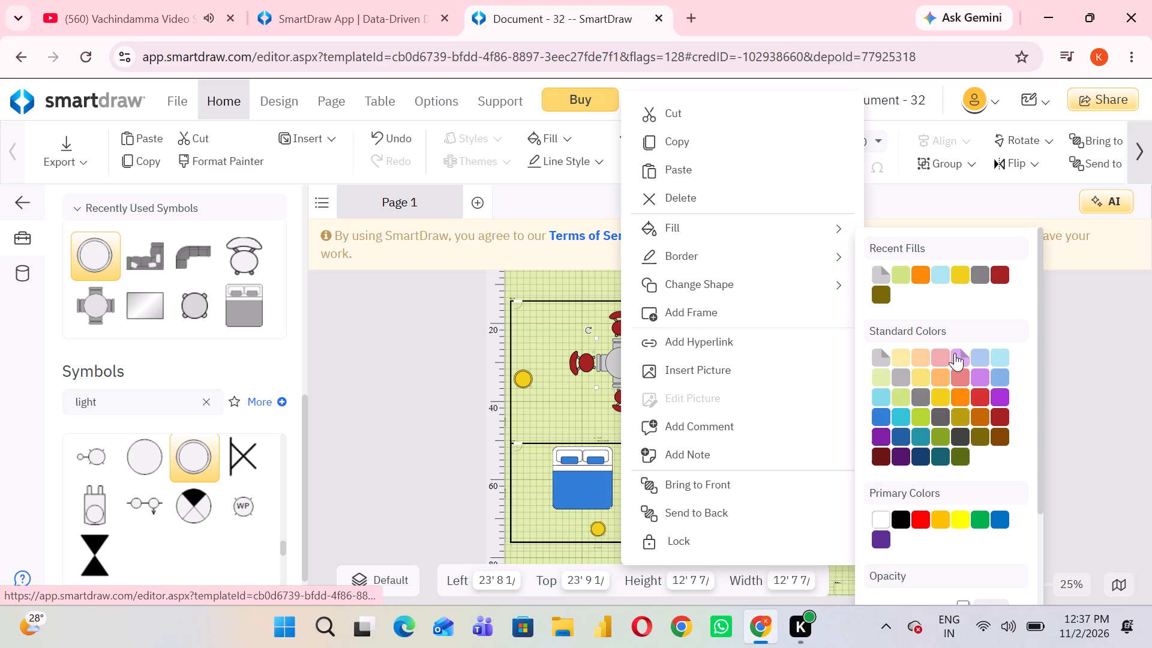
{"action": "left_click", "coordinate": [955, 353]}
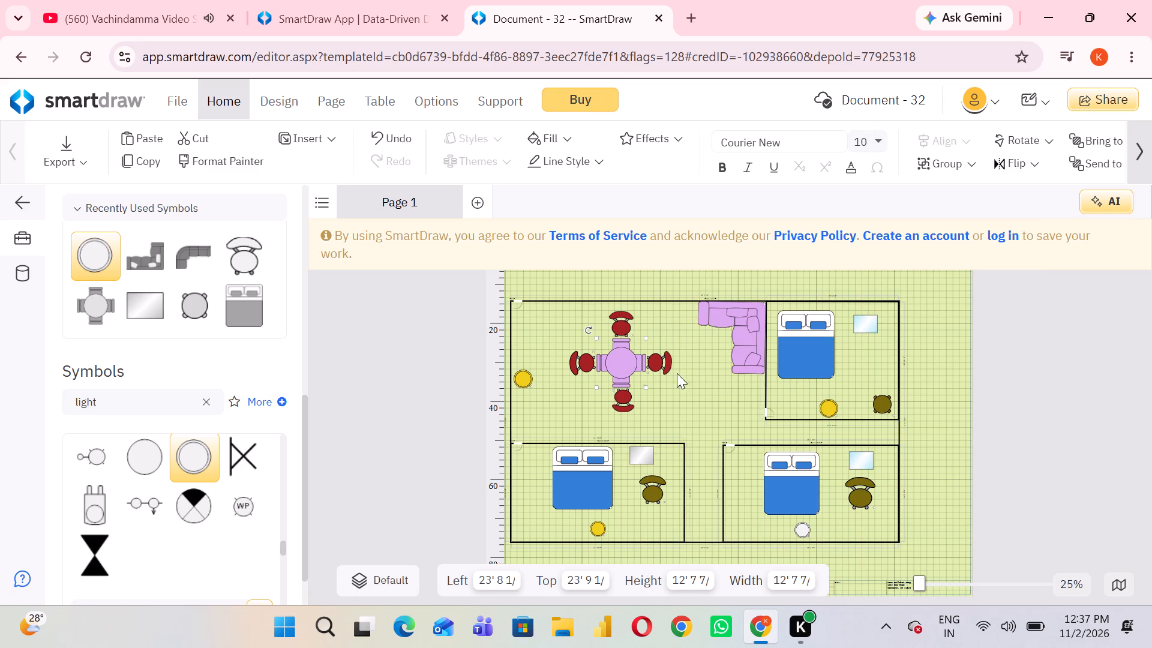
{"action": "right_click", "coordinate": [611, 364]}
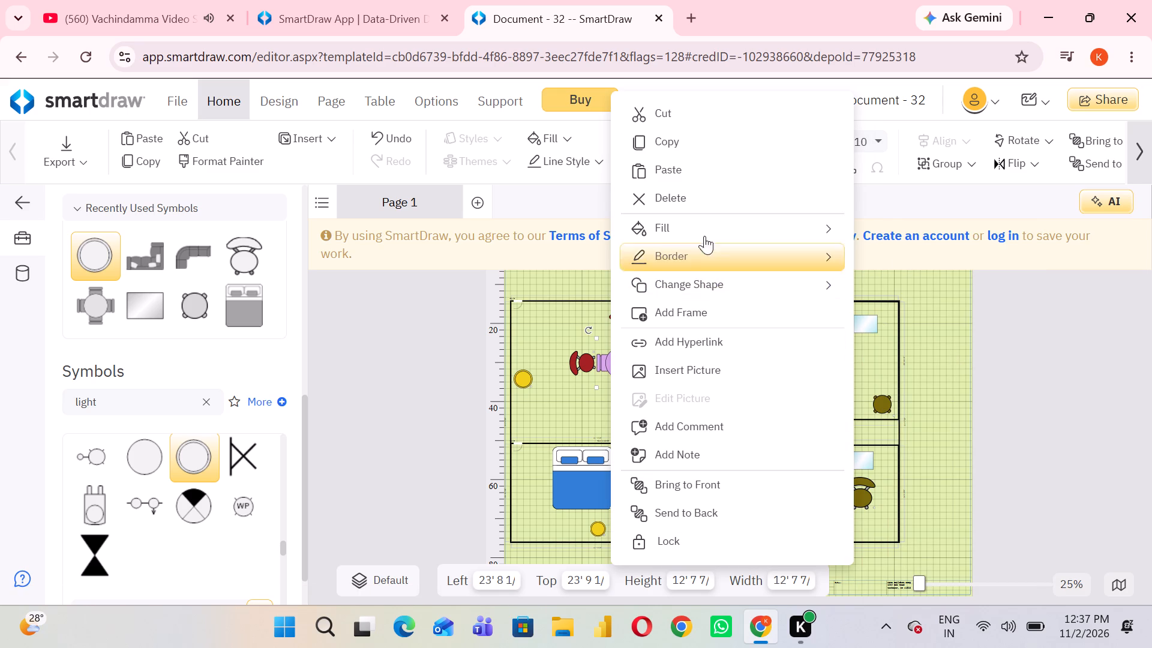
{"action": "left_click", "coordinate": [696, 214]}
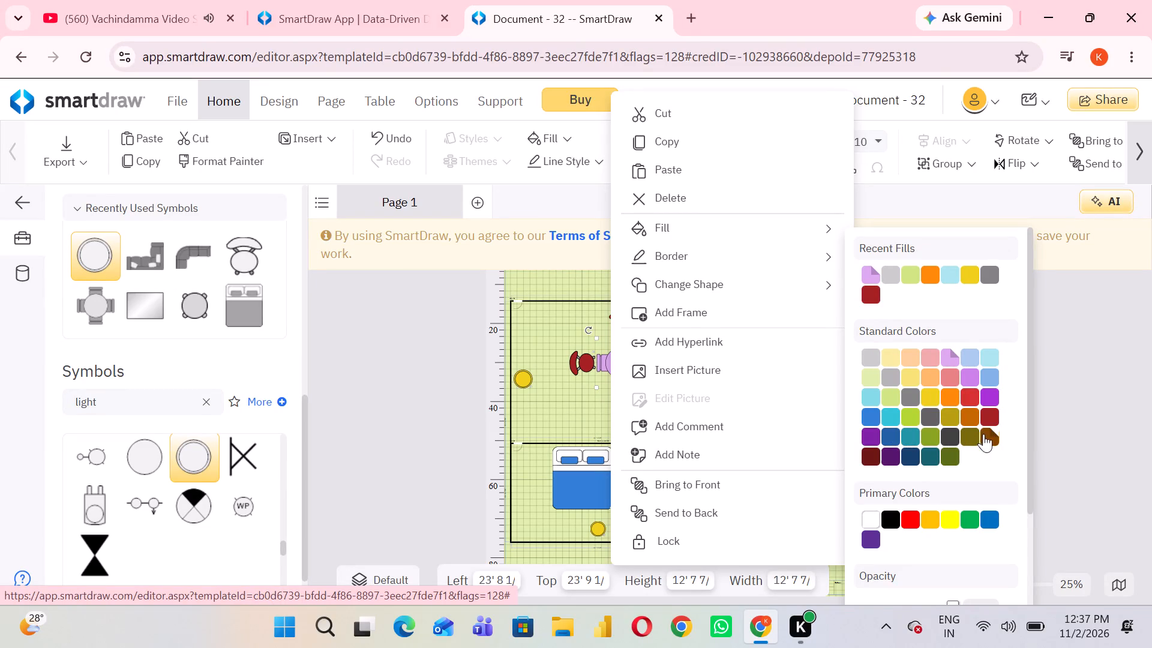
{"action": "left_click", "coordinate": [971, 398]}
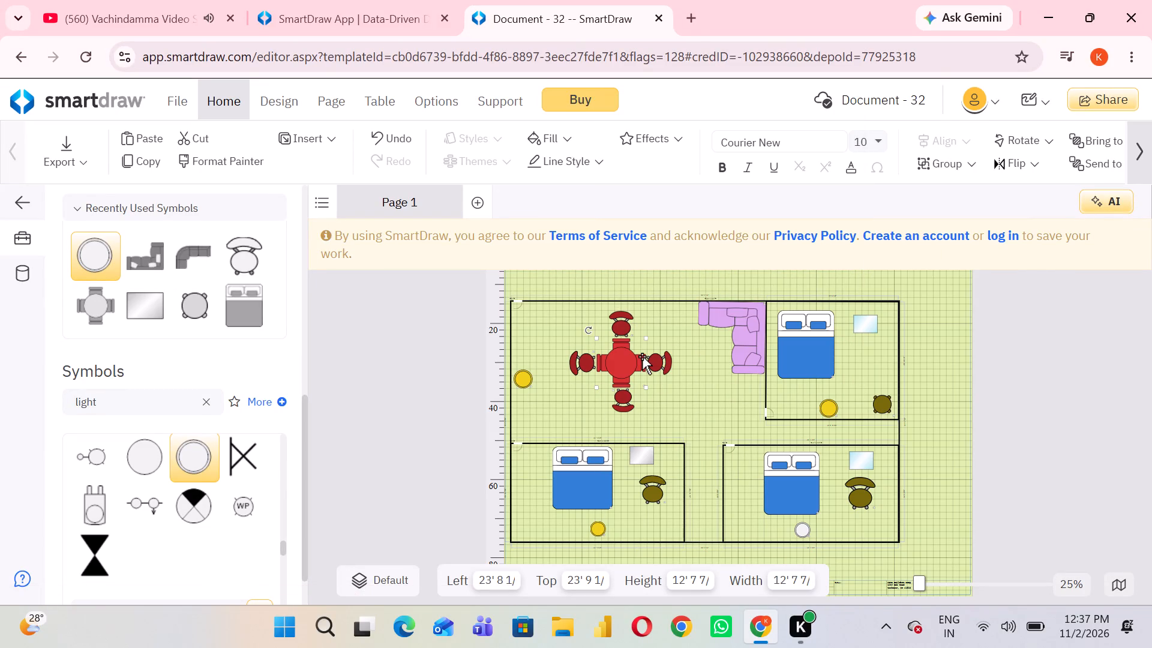
Fill the round dining table with the light periwinkle blue standard color.
{"action": "right_click", "coordinate": [614, 367]}
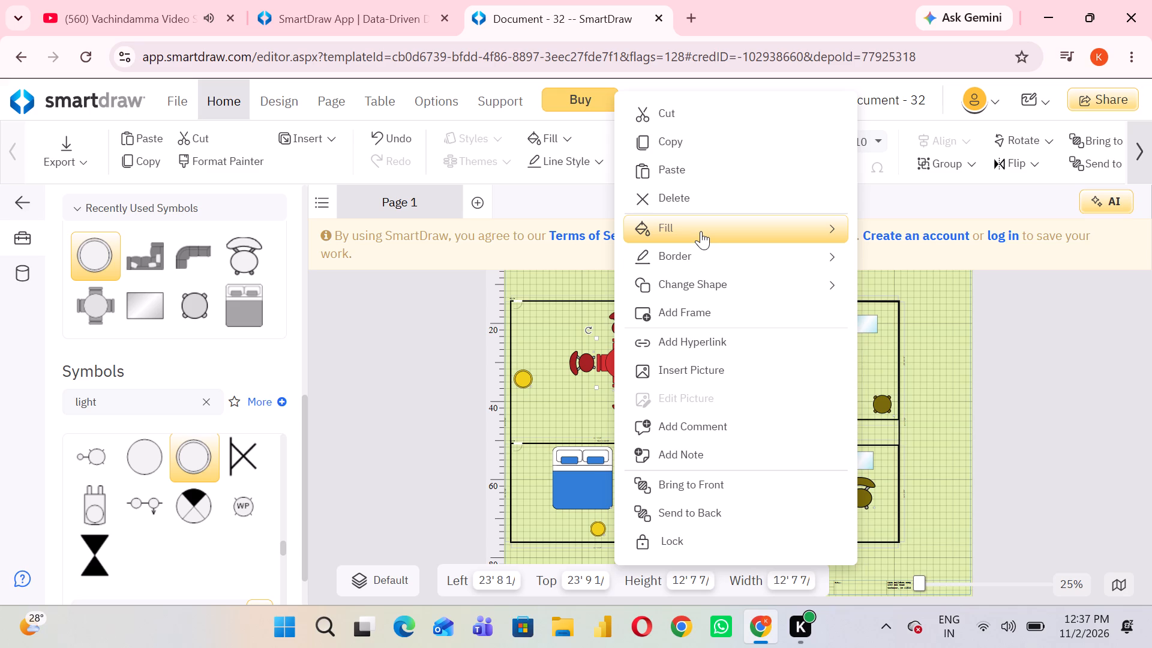
{"action": "left_click", "coordinate": [701, 231]}
{"action": "left_click", "coordinate": [980, 350]}
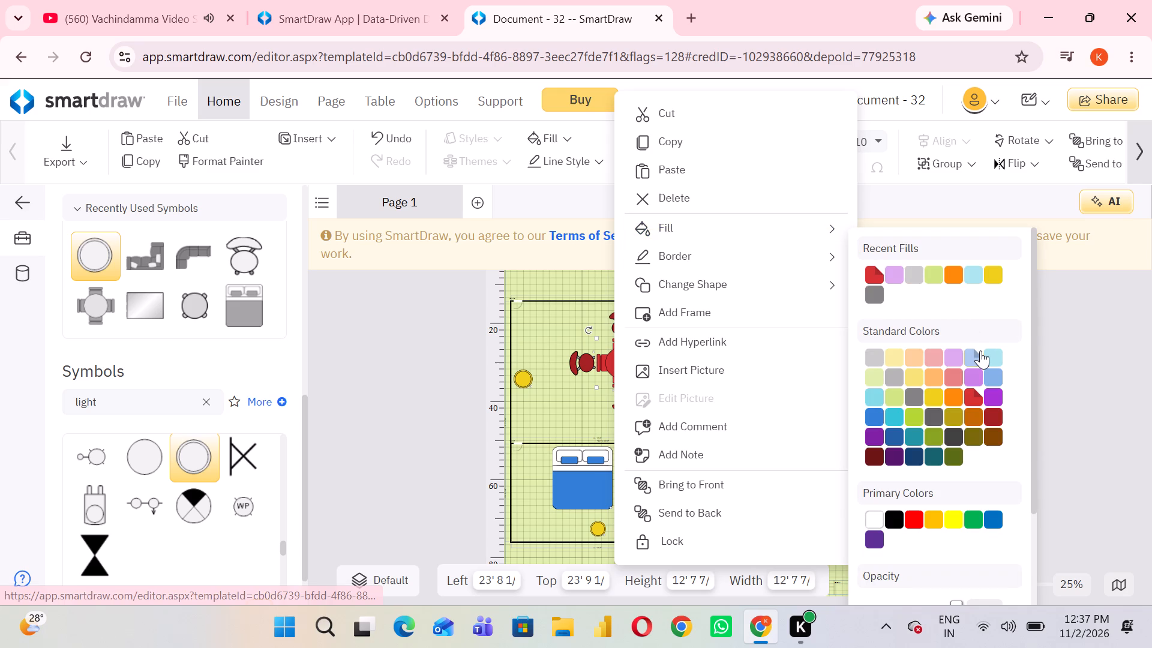
{"action": "left_click", "coordinate": [715, 386]}
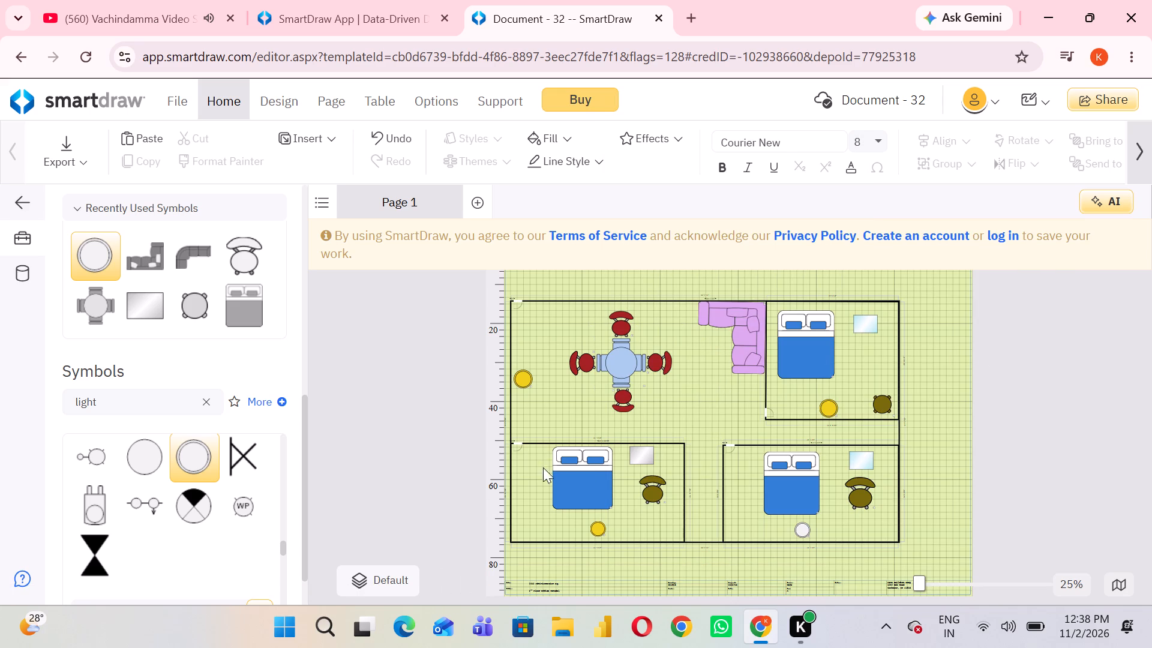
Replace the symbol search term and search the symbol library for "fan".
{"action": "left_click", "coordinate": [131, 400]}
{"action": "key", "text": "BackSpace"}
{"action": "key", "text": "BackSpace"}
{"action": "key", "text": "BackSpace"}
{"action": "key", "text": "BackSpace"}
{"action": "key", "text": "BackSpace"}
{"action": "key", "text": "BackSpace"}
{"action": "key", "text": "BackSpace"}
{"action": "key", "text": "BackSpace"}
{"action": "key", "text": "BackSpace"}
{"action": "key", "text": "BackSpace"}
{"action": "key", "text": "BackSpace"}
{"action": "key", "text": "BackSpace"}
{"action": "key", "text": "BackSpace"}
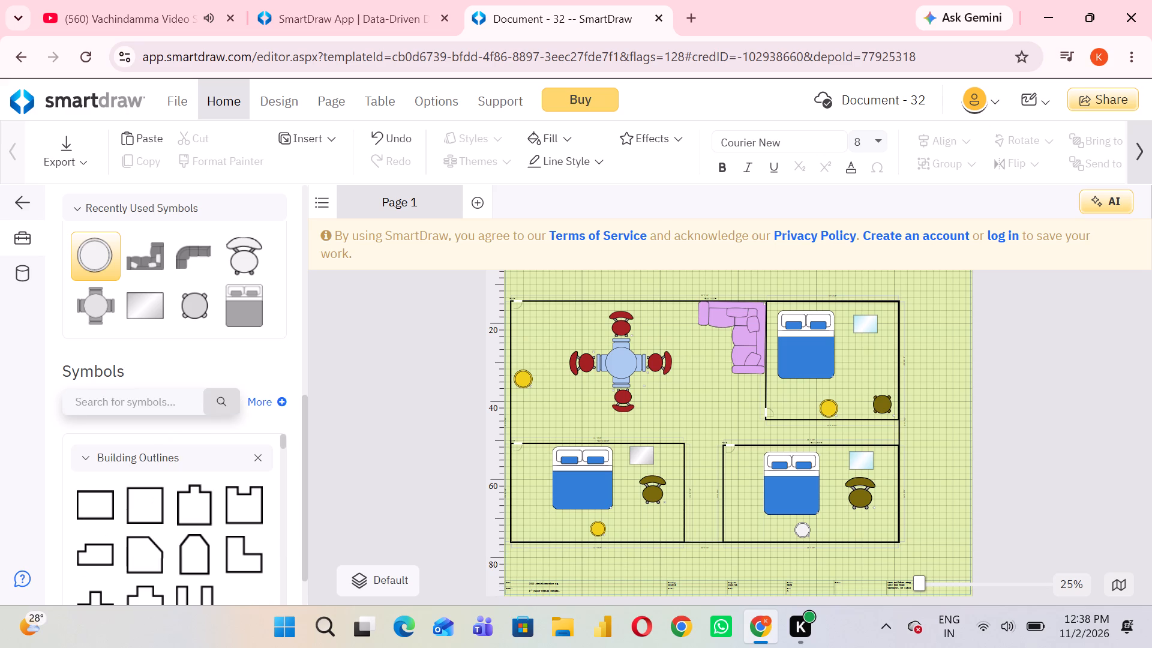
{"action": "key", "text": "BackSpace"}
{"action": "type", "text": "fan"}
{"action": "key", "text": "Return"}
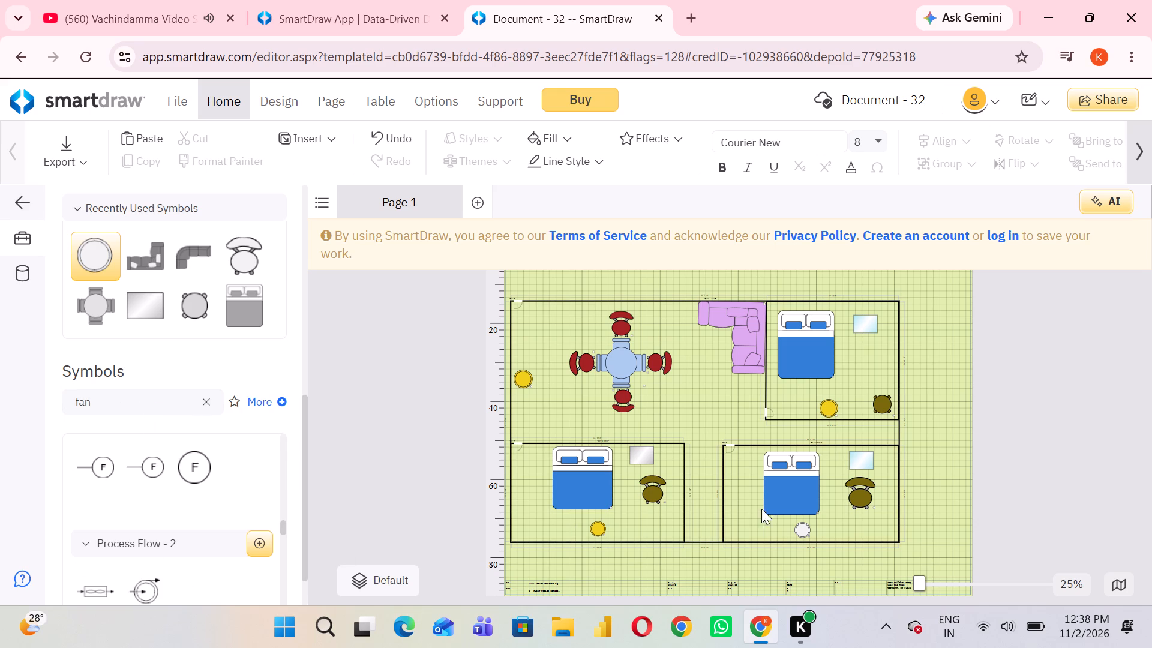
Set the border color of the light in the lower-right bedroom to light cyan.
{"action": "right_click", "coordinate": [803, 535]}
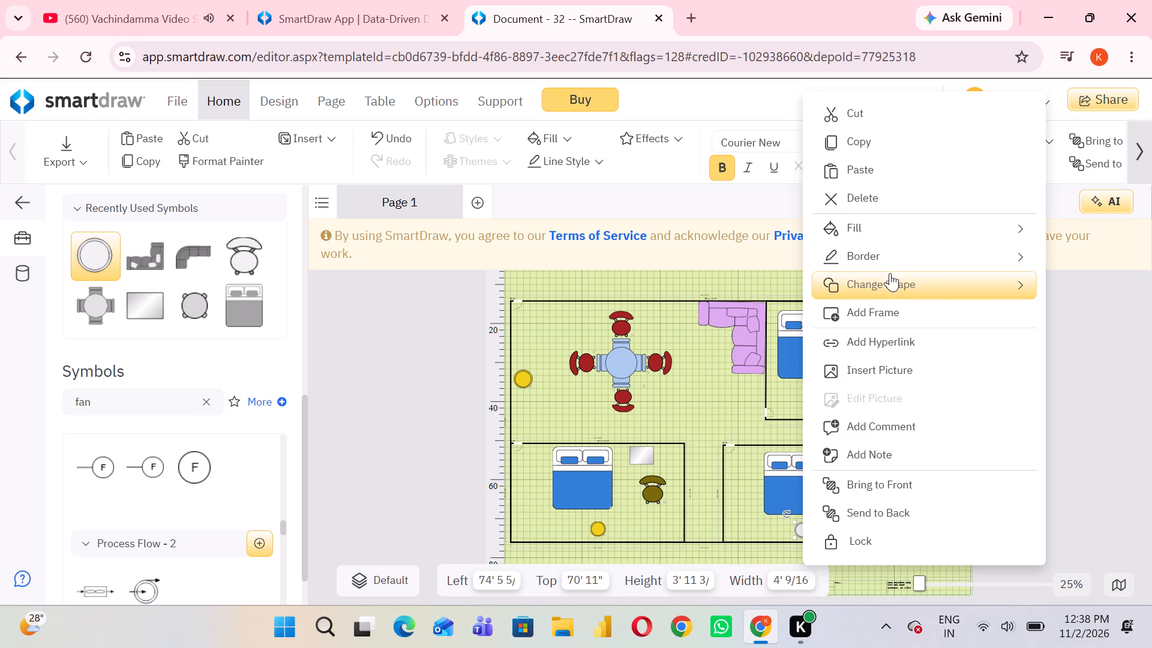
{"action": "left_click", "coordinate": [870, 245]}
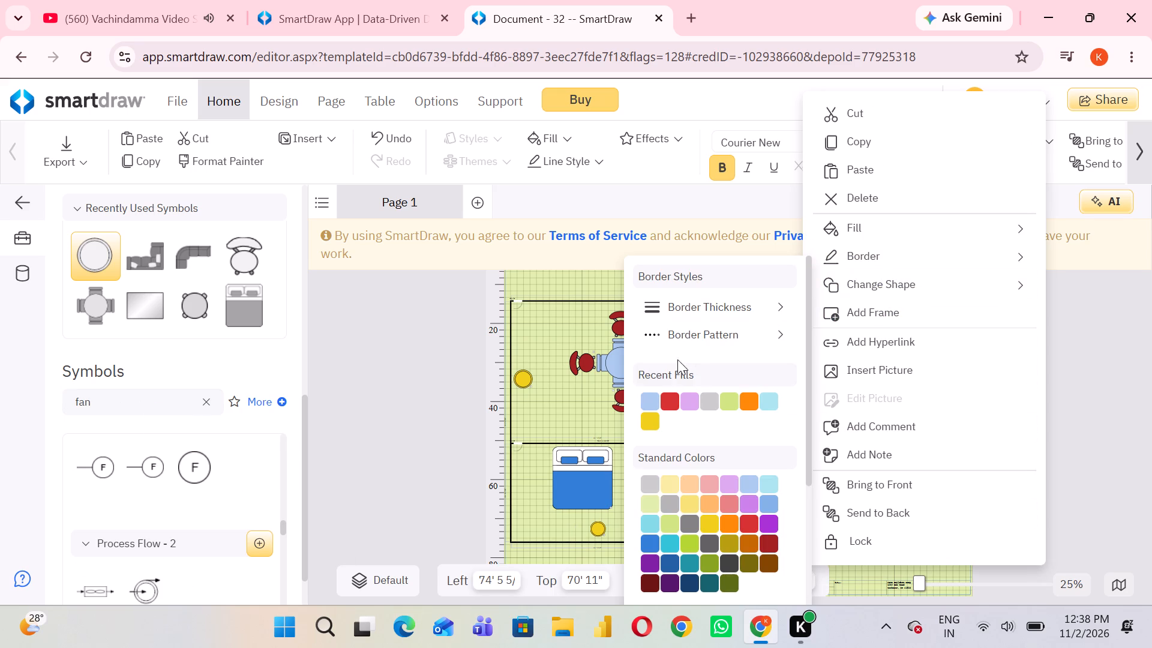
{"action": "left_click", "coordinate": [770, 404]}
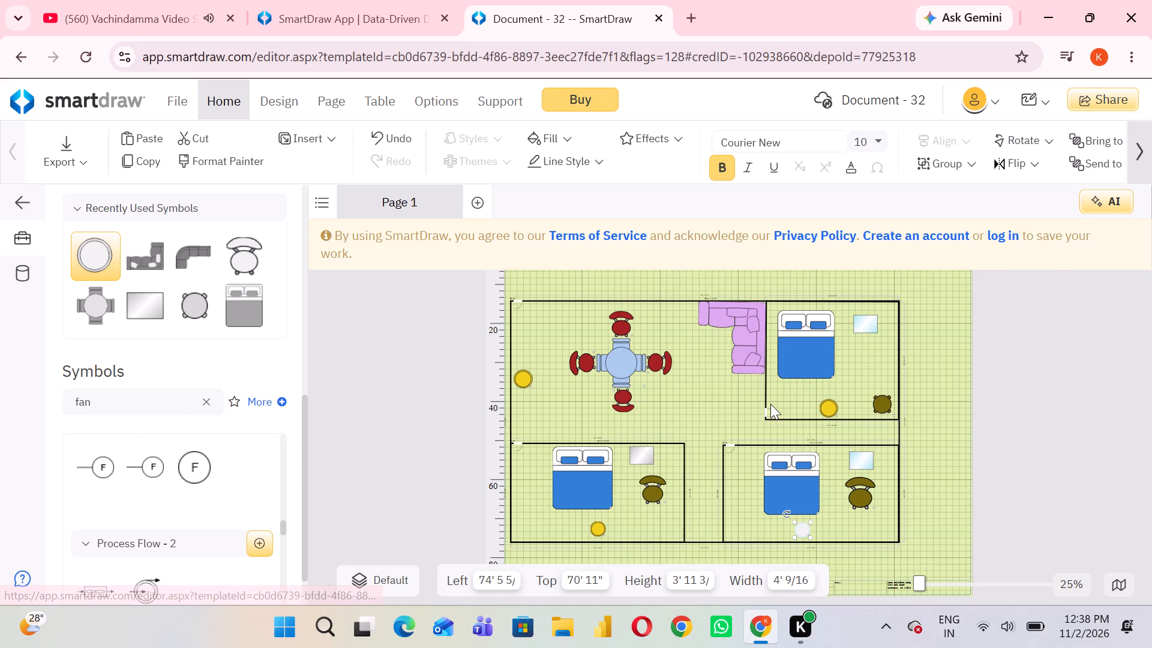
Fill the light in the lower-right bedroom with the recently used yellow.
{"action": "right_click", "coordinate": [800, 531]}
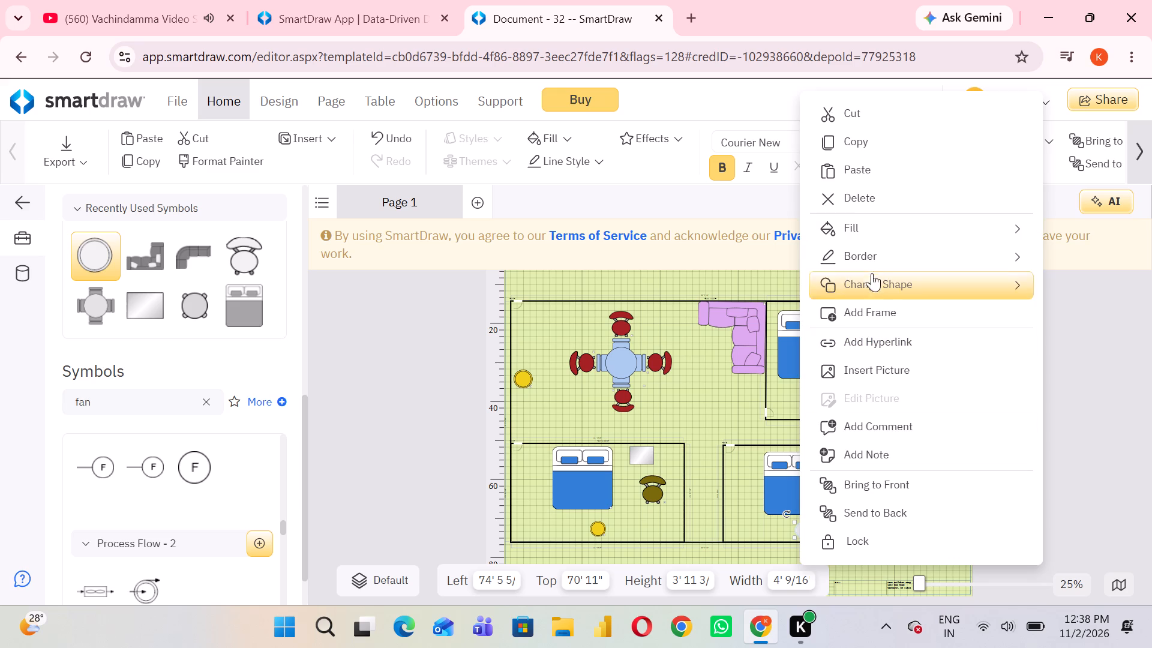
{"action": "left_click", "coordinate": [865, 218]}
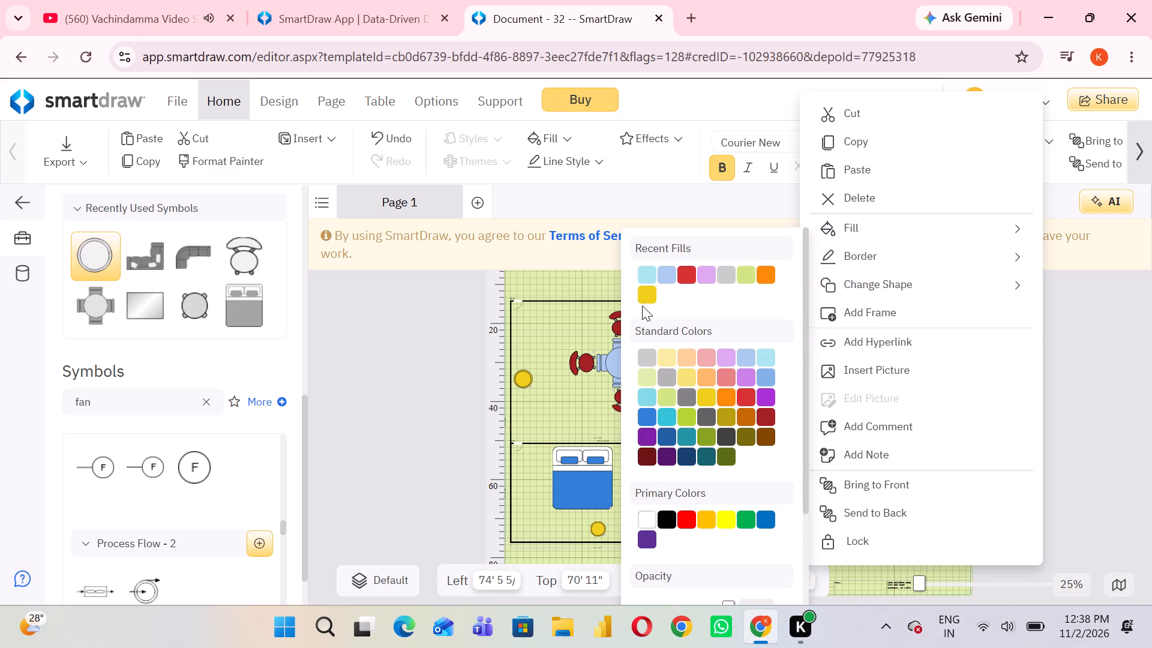
{"action": "left_click", "coordinate": [641, 296]}
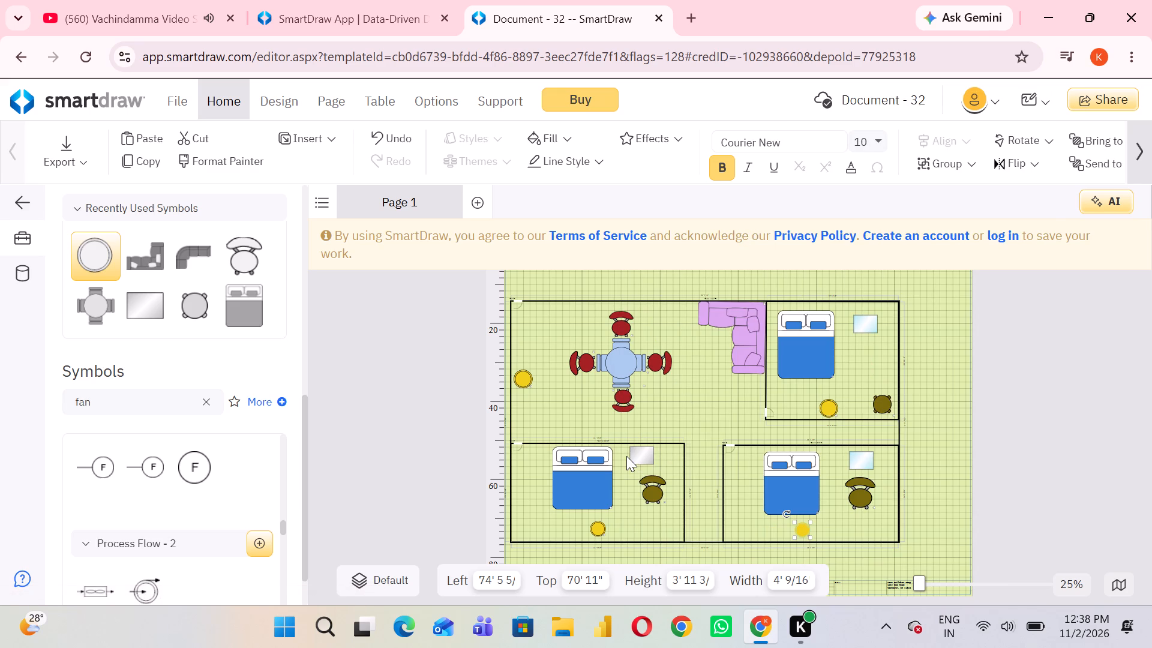
Fill the mirror in the lower-left bedroom with the recently used light cyan.
{"action": "right_click", "coordinate": [633, 456]}
{"action": "left_click", "coordinate": [662, 238]}
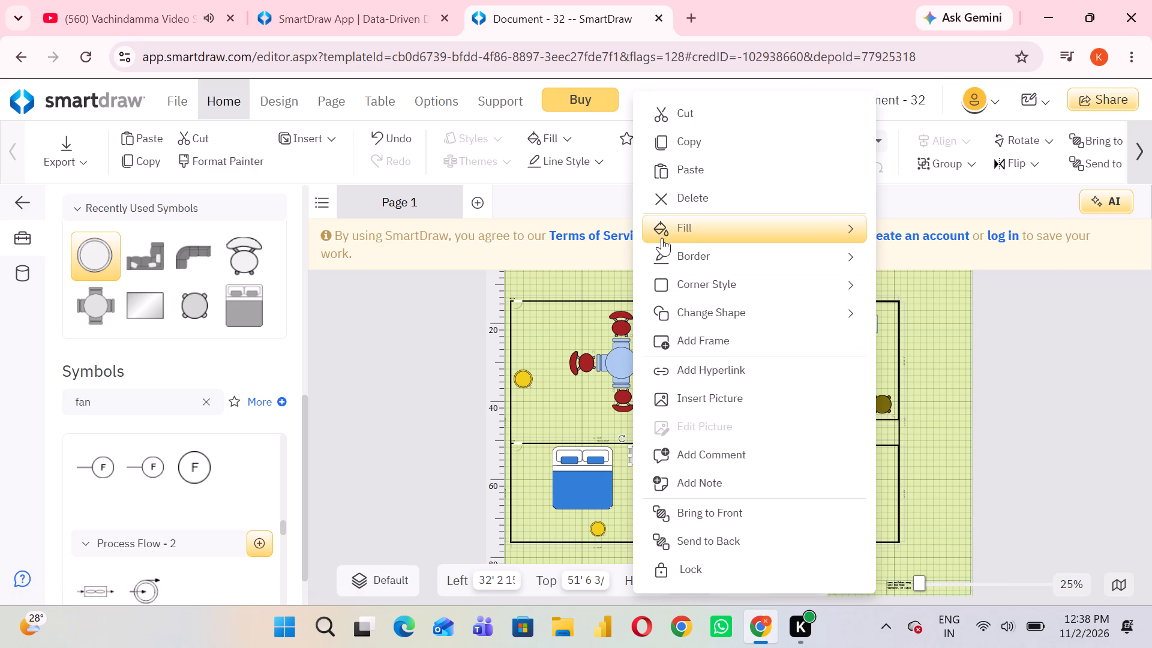
{"action": "left_click", "coordinate": [916, 278]}
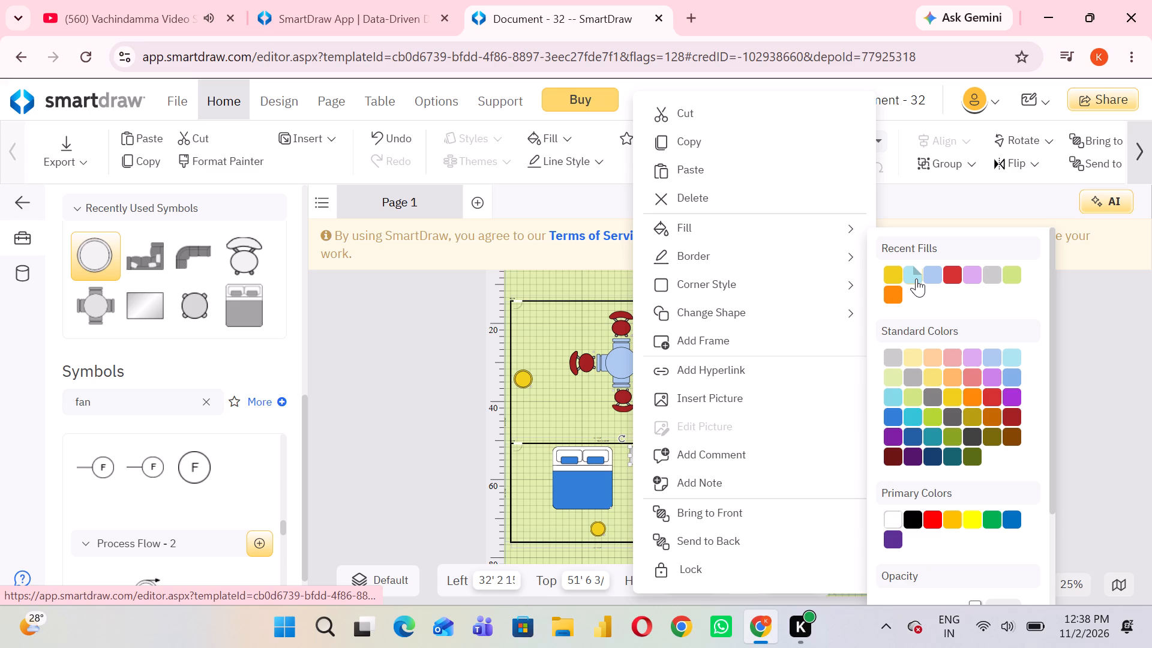
{"action": "left_click", "coordinate": [697, 405]}
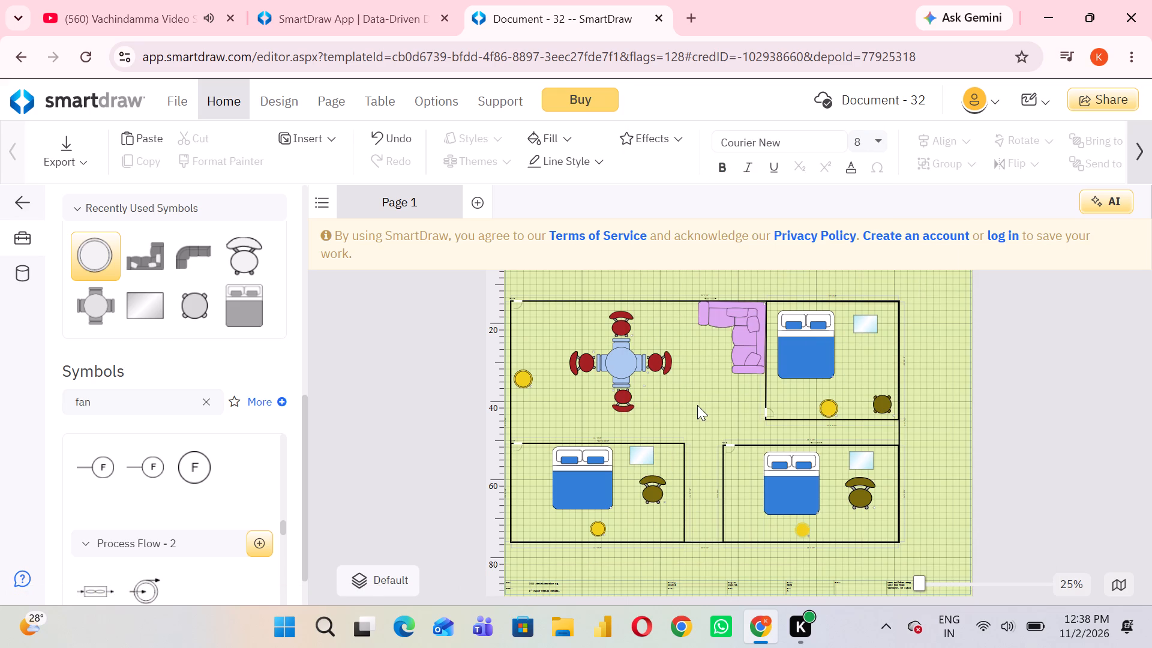
Place the side-arrow fan from the Smoke & Pressurization symbols against the lower-left bedroom's left wall, enlarged to about 7' high and 6' 3" wide.
{"action": "scroll", "coordinate": [128, 521], "scroll_direction": "down", "scroll_amount": 3}
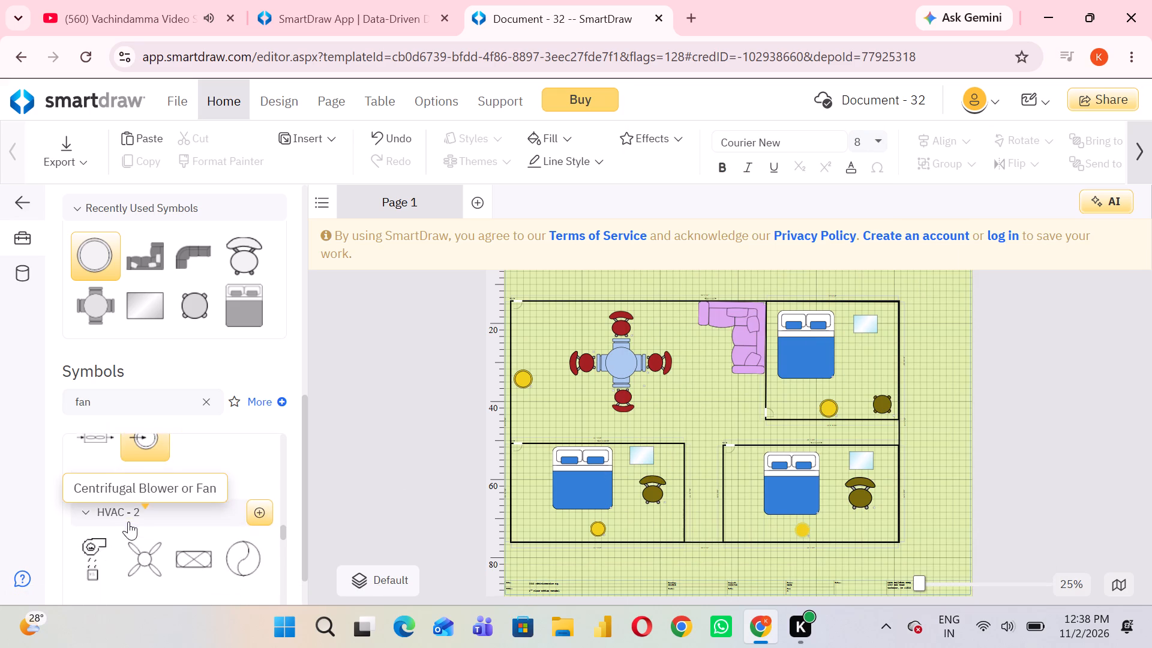
{"action": "scroll", "coordinate": [128, 521], "scroll_direction": "down", "scroll_amount": 2}
{"action": "left_click_drag", "start_coordinate": [128, 521], "coordinate": [131, 521]}
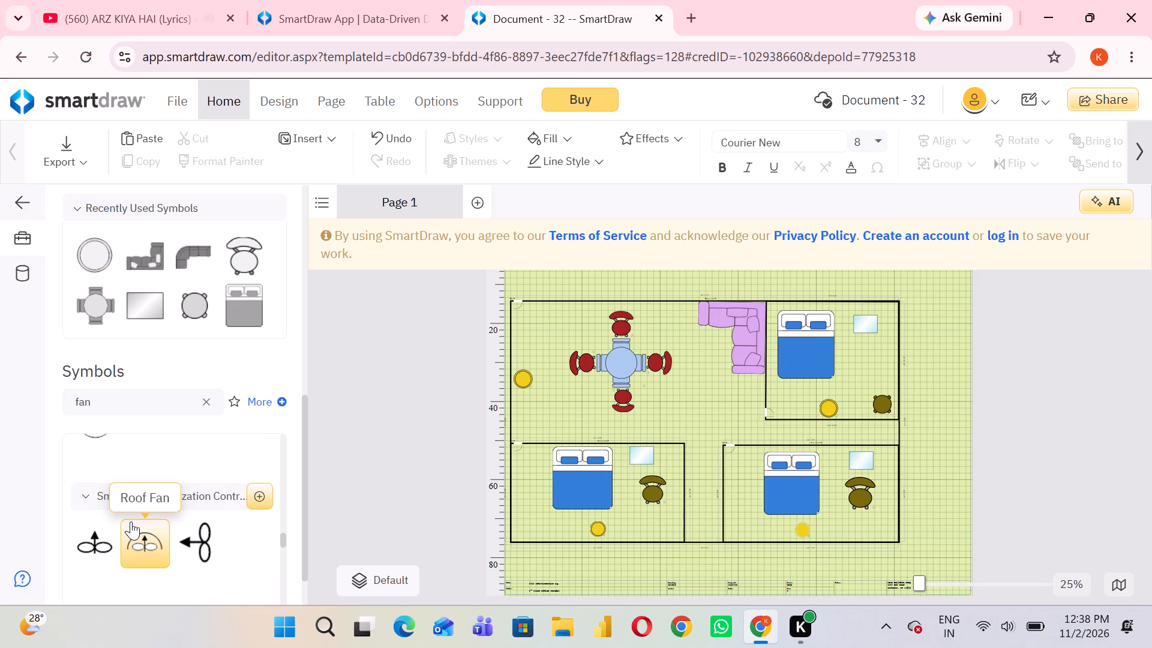
{"action": "left_click_drag", "start_coordinate": [131, 521], "coordinate": [198, 545]}
{"action": "left_click", "coordinate": [198, 545]}
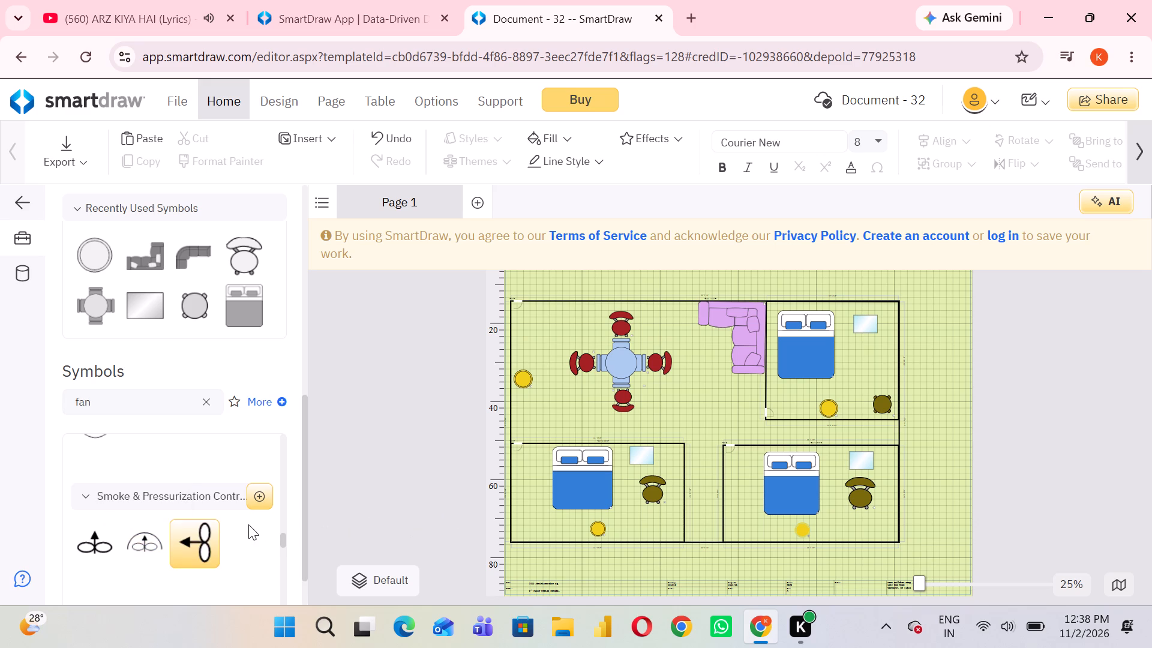
{"action": "left_click_drag", "start_coordinate": [199, 550], "coordinate": [524, 500]}
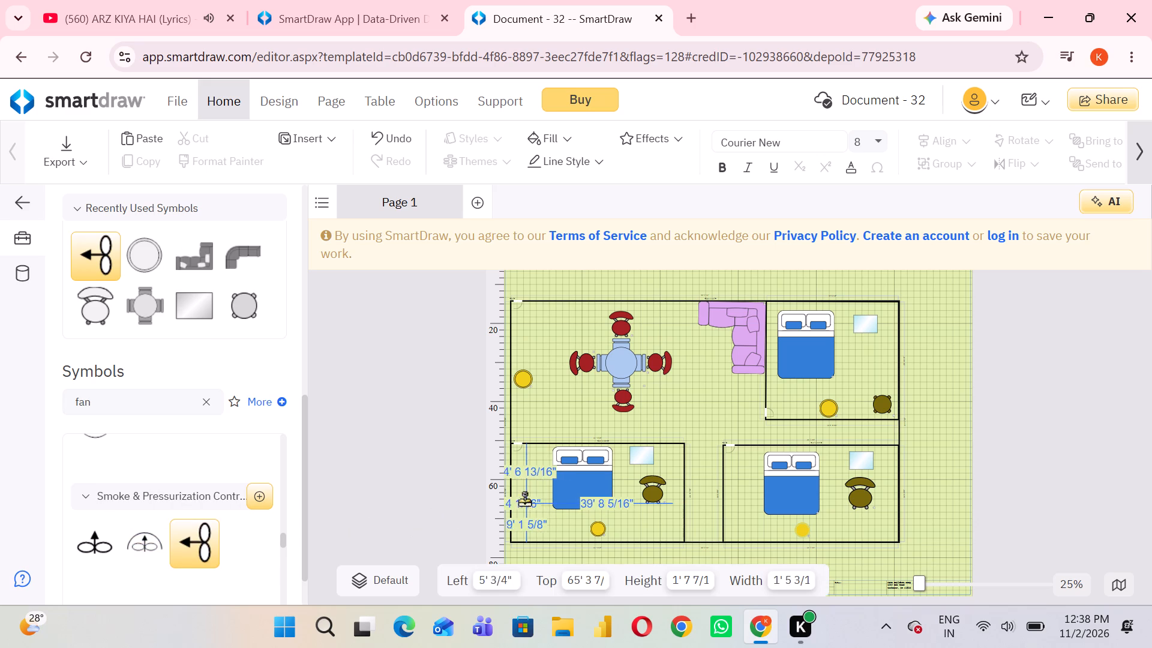
{"action": "left_click_drag", "start_coordinate": [524, 500], "coordinate": [521, 492]}
{"action": "left_click_drag", "start_coordinate": [523, 494], "coordinate": [543, 514]}
{"action": "left_click_drag", "start_coordinate": [537, 508], "coordinate": [533, 499]}
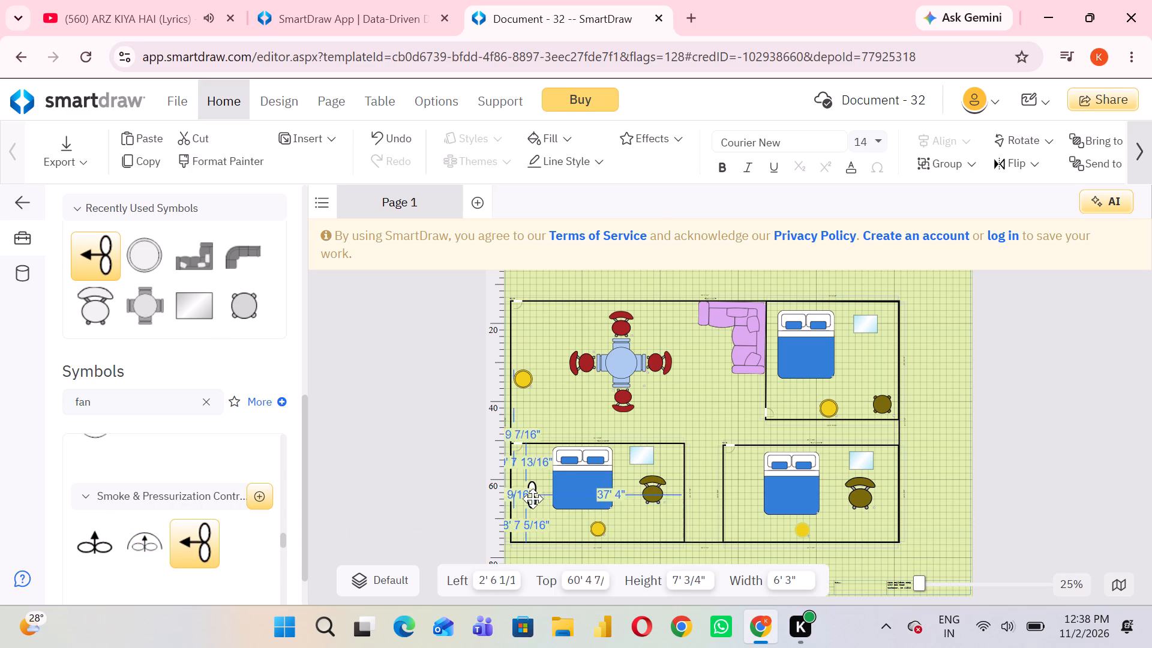
{"action": "left_click_drag", "start_coordinate": [533, 499], "coordinate": [529, 496]}
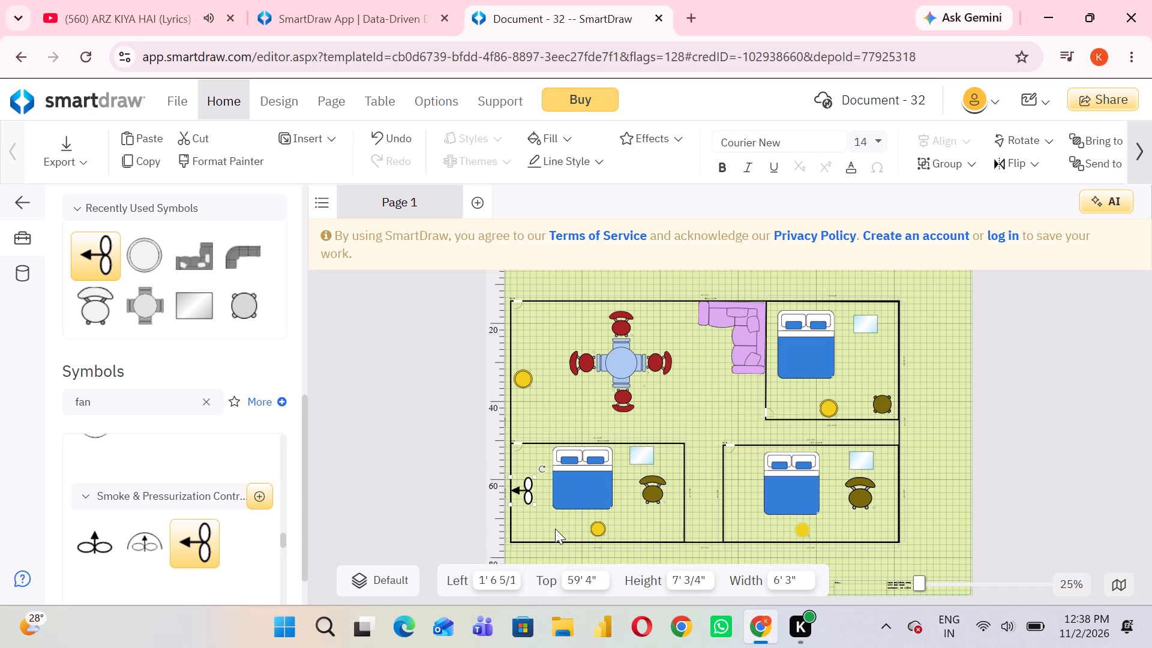
{"action": "left_click", "coordinate": [555, 529]}
Add the same fan to the upper-right bedroom, about 6' 5" by 5' 8", rotated so its arrow points at the right wall beside it.
{"action": "left_click_drag", "start_coordinate": [208, 538], "coordinate": [810, 404]}
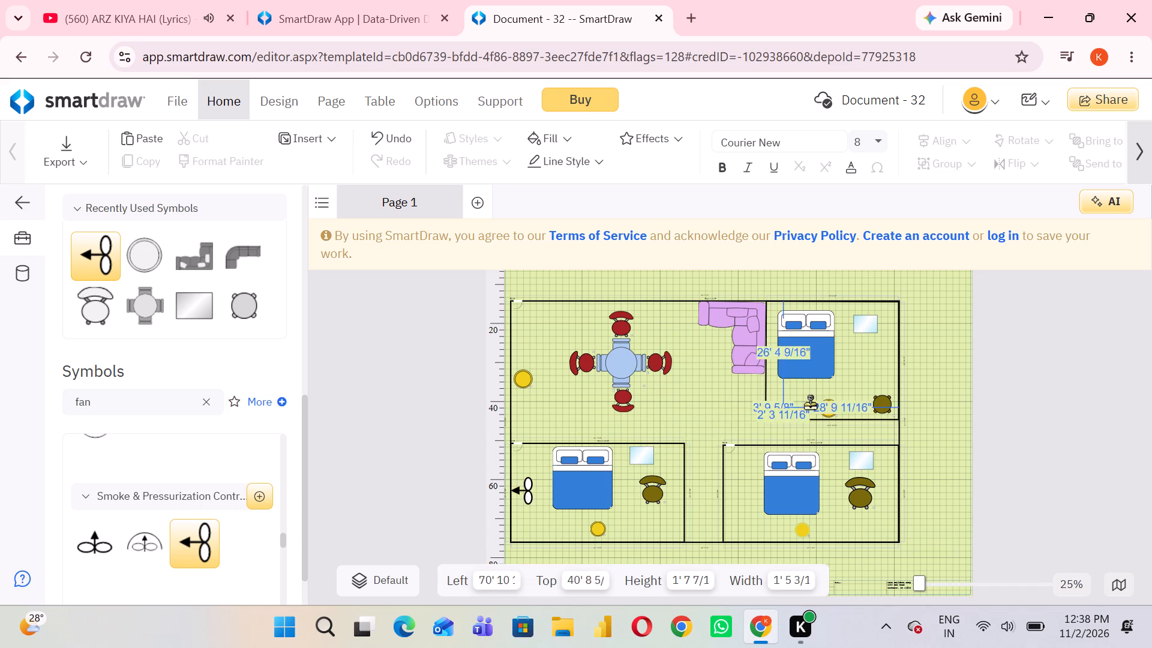
{"action": "left_click_drag", "start_coordinate": [810, 404], "coordinate": [880, 367]}
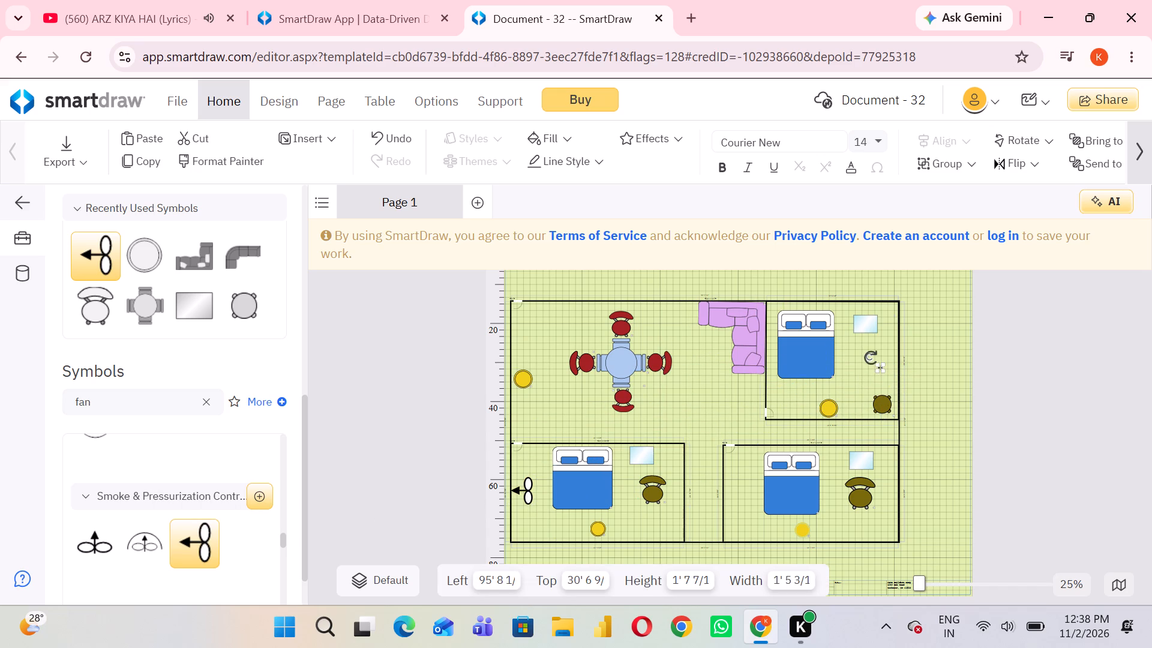
{"action": "left_click_drag", "start_coordinate": [871, 356], "coordinate": [887, 383]}
{"action": "left_click_drag", "start_coordinate": [878, 364], "coordinate": [862, 361]}
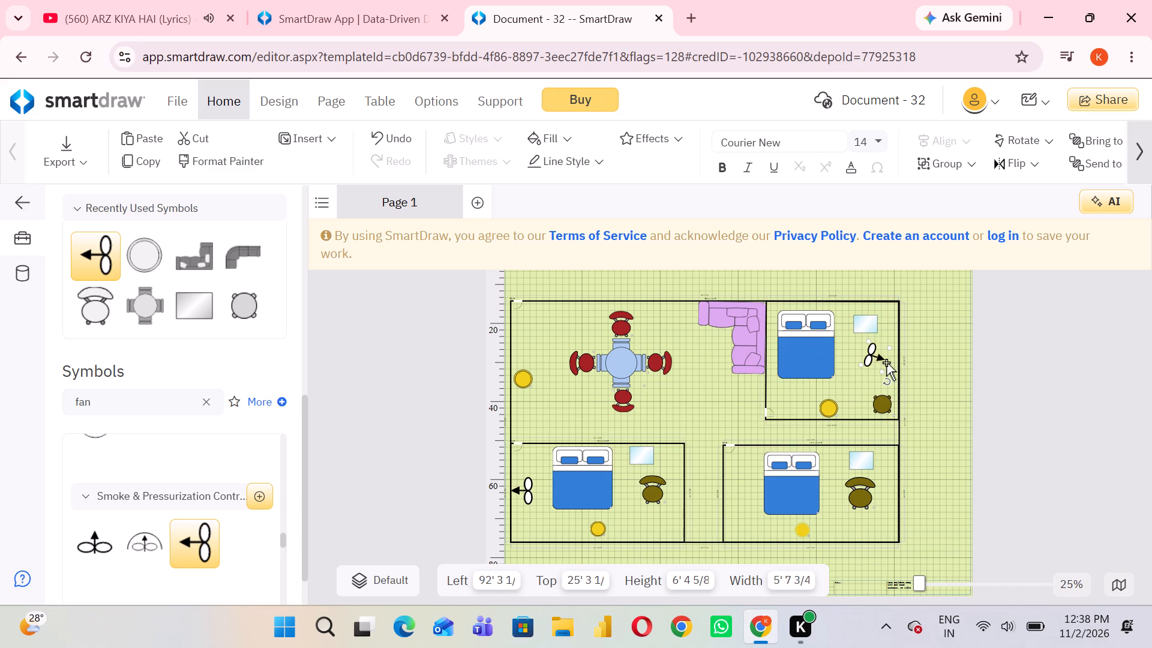
{"action": "left_click_drag", "start_coordinate": [889, 377], "coordinate": [896, 381]}
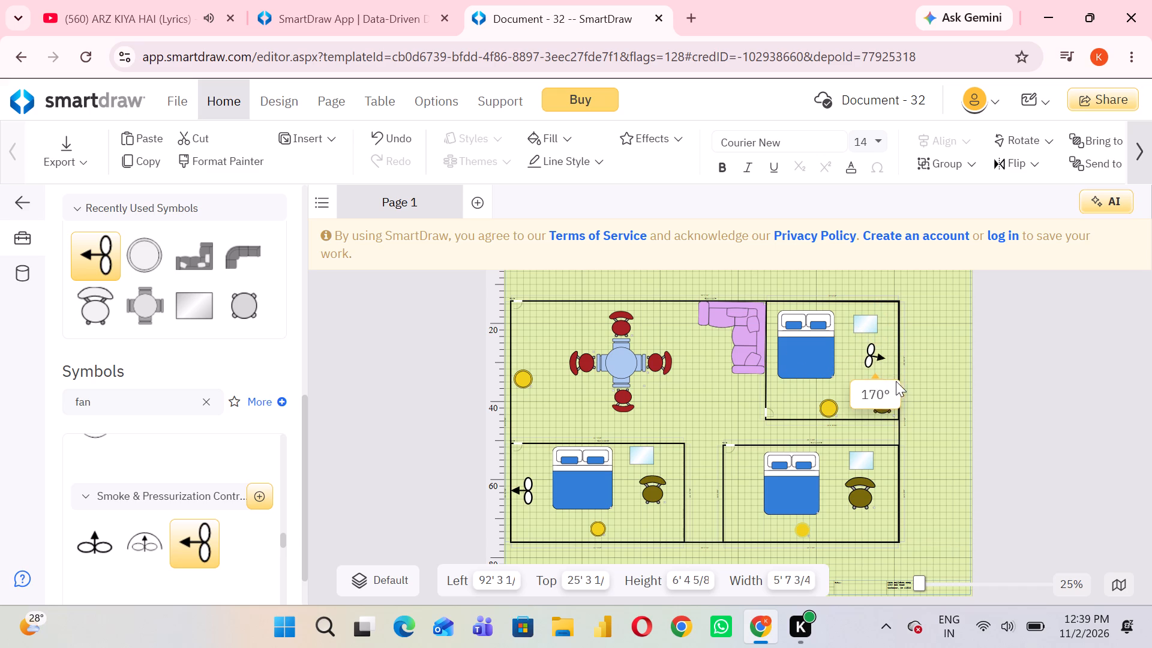
{"action": "left_click_drag", "start_coordinate": [896, 381], "coordinate": [902, 381]}
{"action": "left_click_drag", "start_coordinate": [872, 363], "coordinate": [877, 364]}
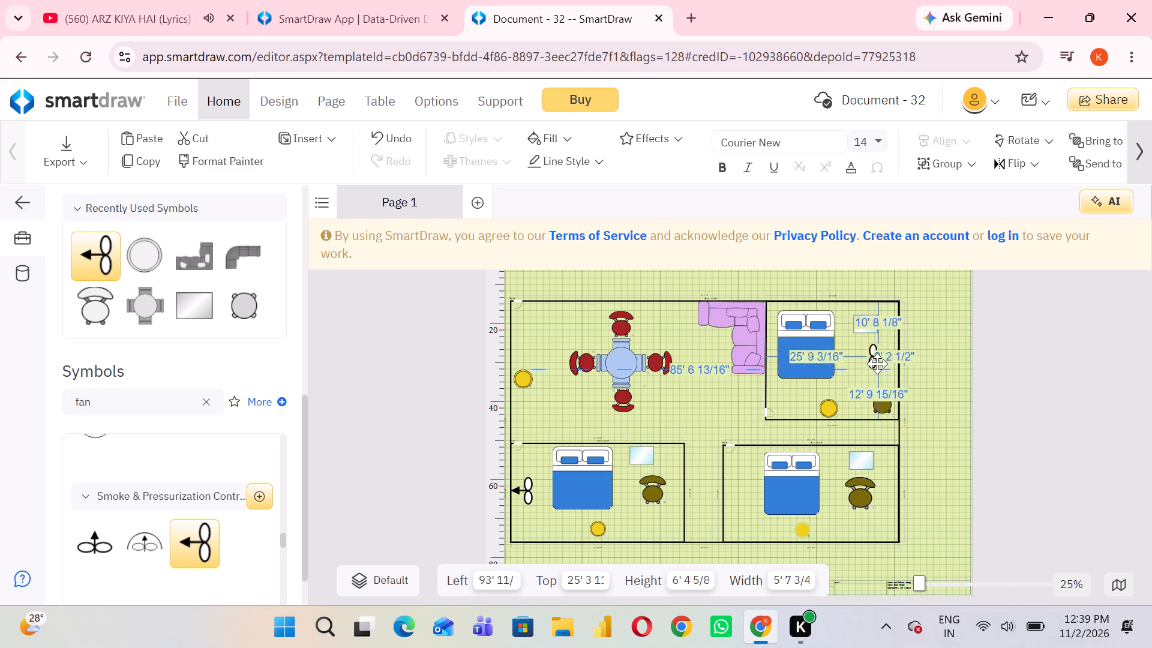
{"action": "left_click_drag", "start_coordinate": [877, 364], "coordinate": [883, 365]}
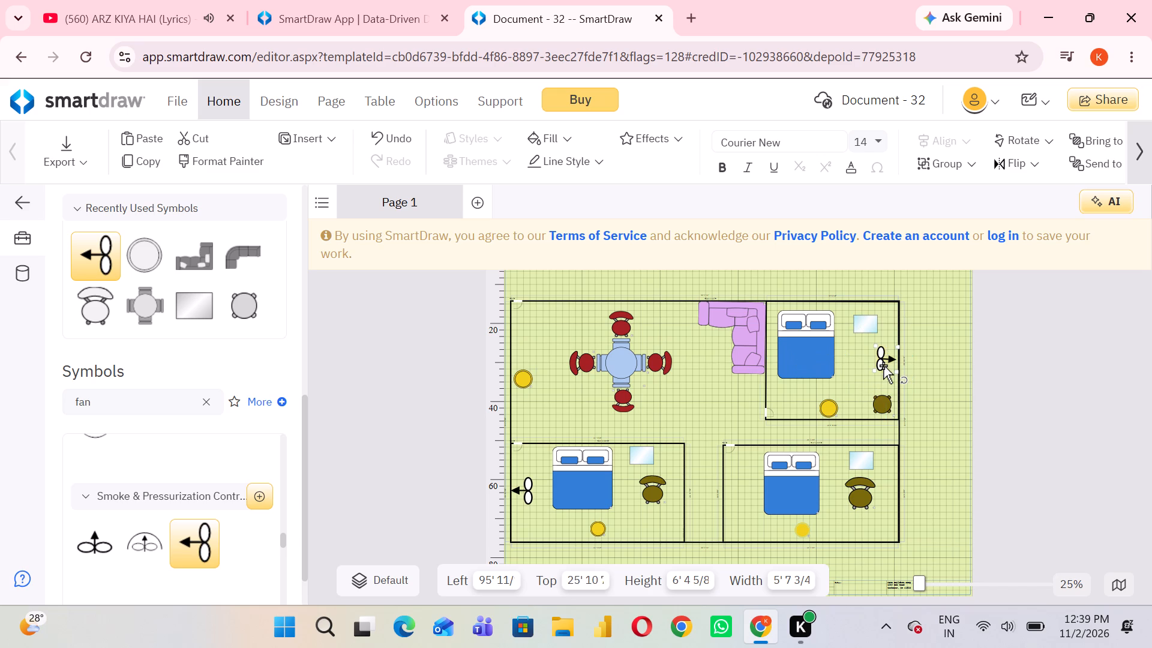
{"action": "left_click", "coordinate": [845, 386]}
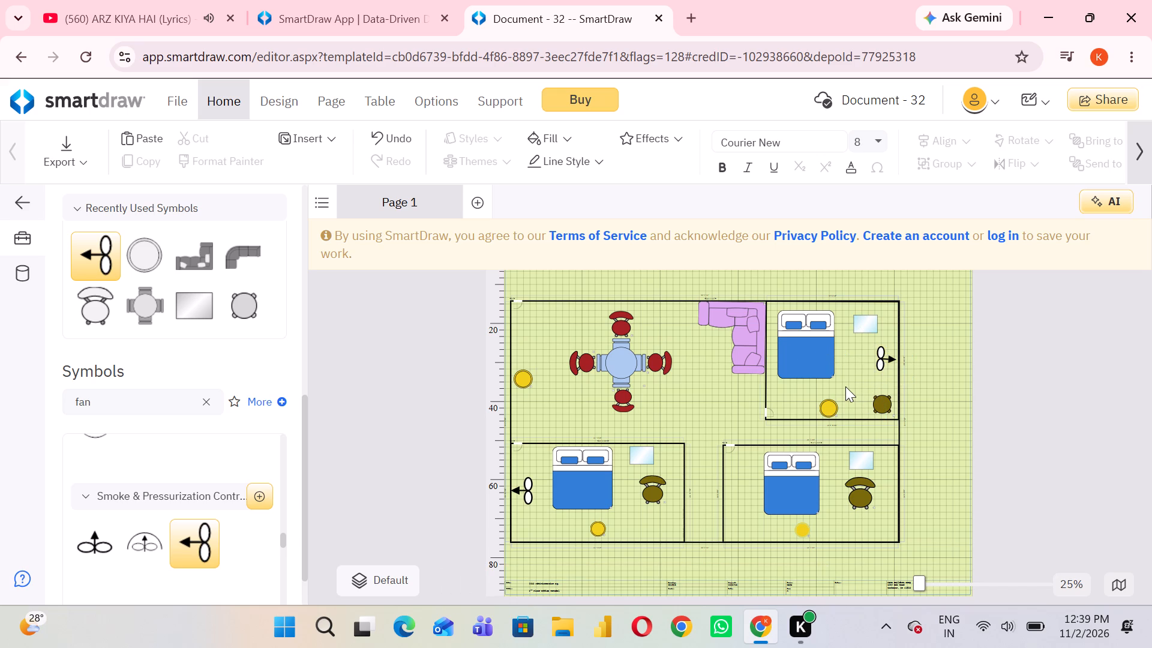
Add the same fan against the left wall of the lower-right bedroom, sized about 6' 9" high and 6' wide.
{"action": "left_click_drag", "start_coordinate": [200, 549], "coordinate": [728, 548]}
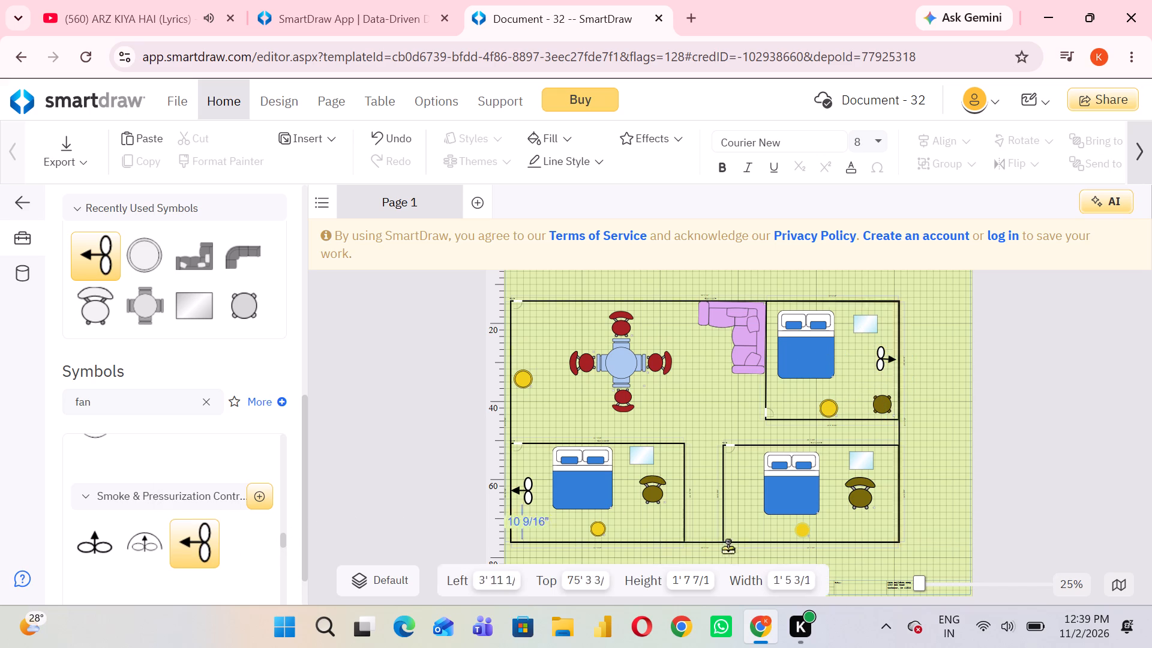
{"action": "left_click_drag", "start_coordinate": [728, 548], "coordinate": [734, 493]}
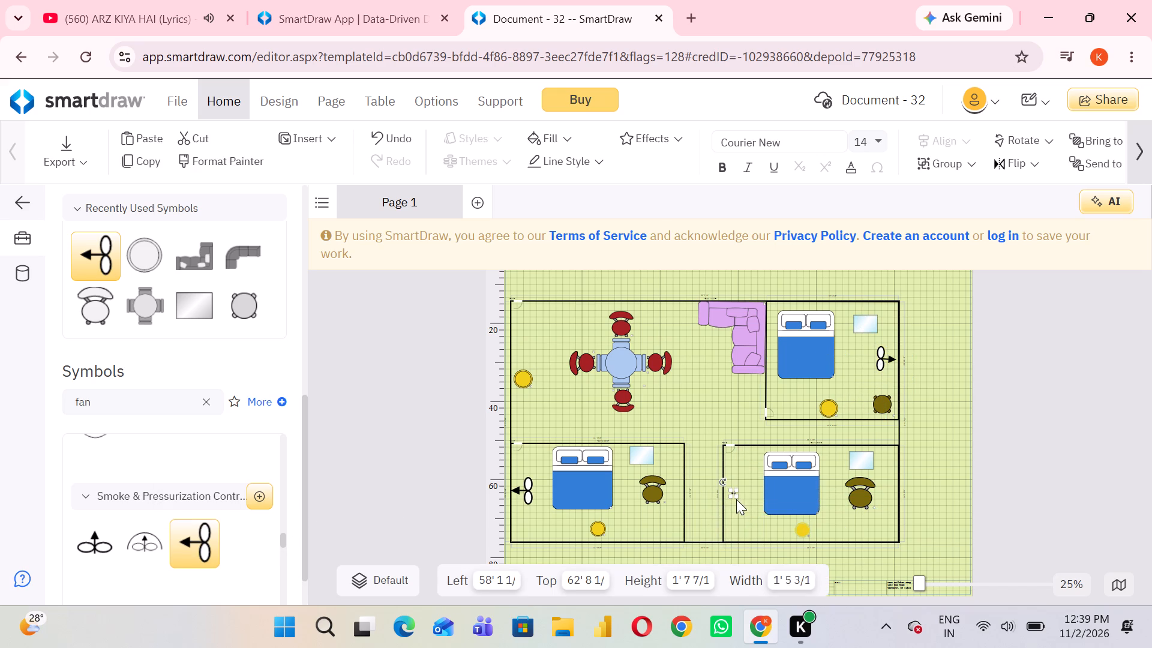
{"action": "left_click", "coordinate": [735, 492]}
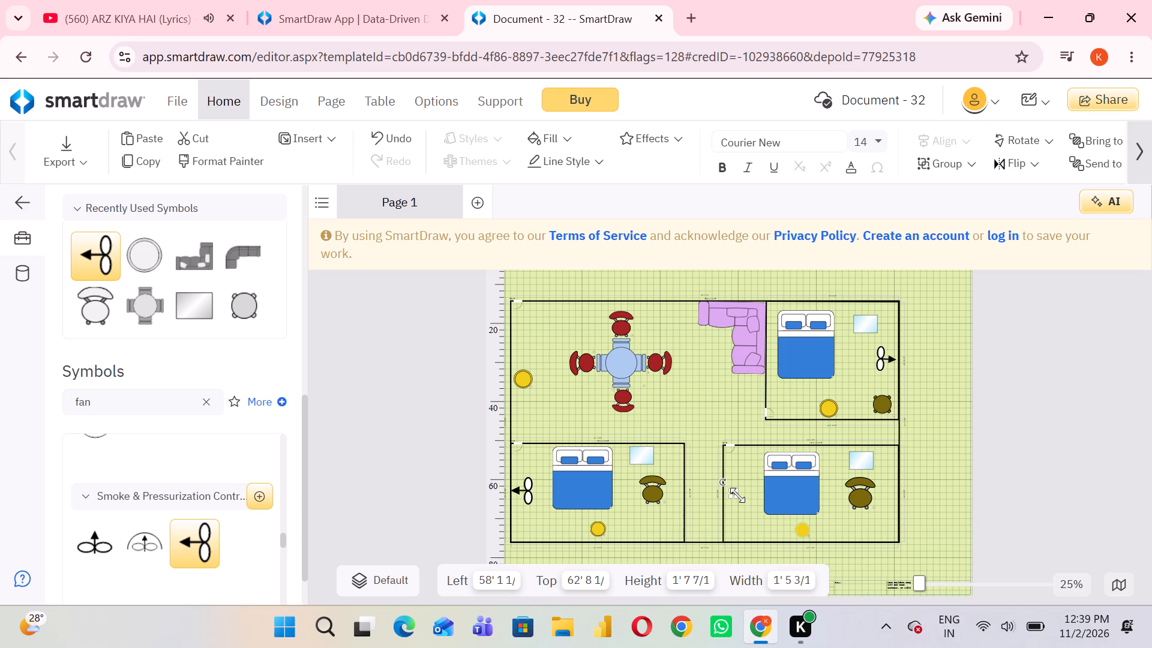
{"action": "left_click", "coordinate": [738, 498]}
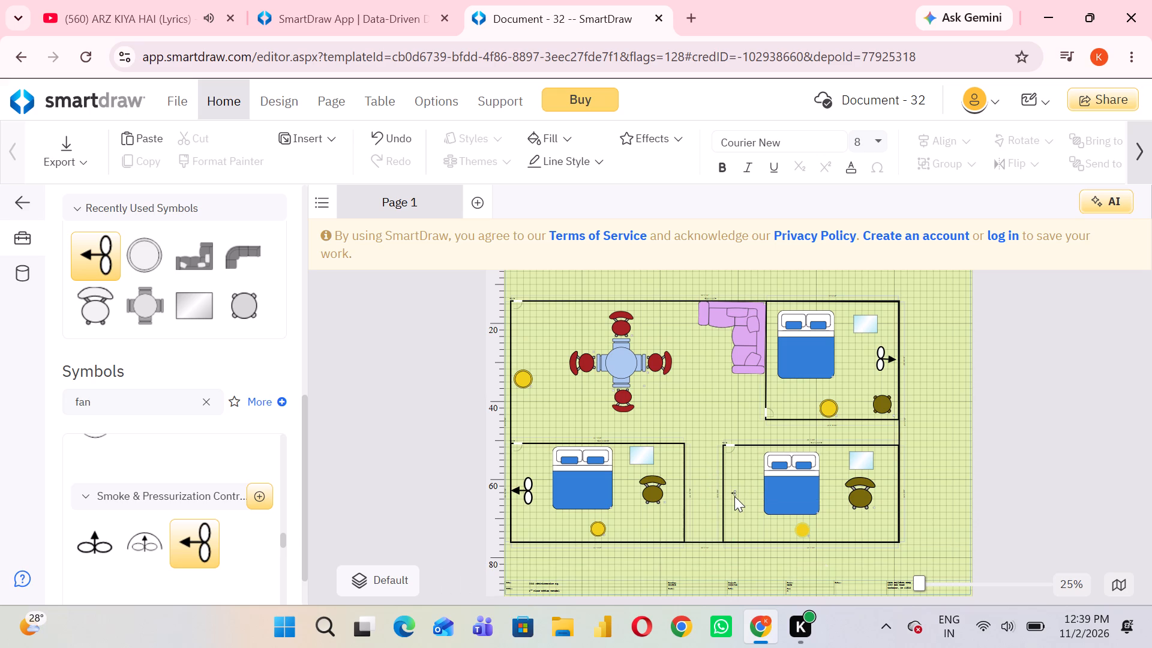
{"action": "left_click", "coordinate": [734, 495]}
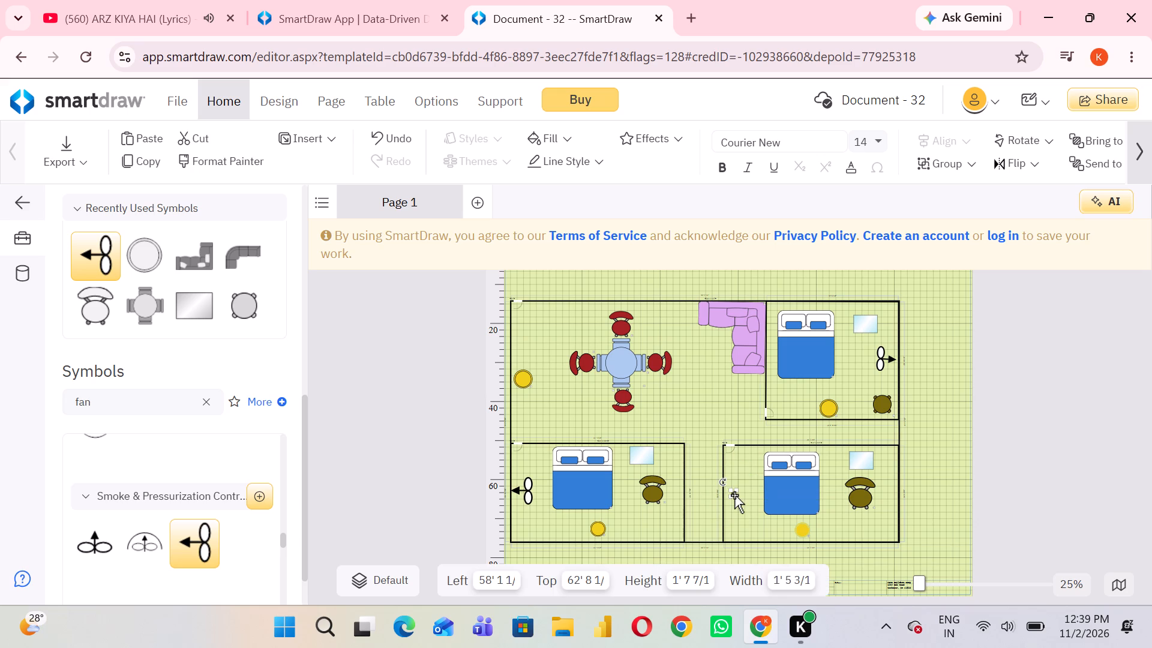
{"action": "left_click_drag", "start_coordinate": [738, 495], "coordinate": [757, 504]}
{"action": "left_click_drag", "start_coordinate": [751, 504], "coordinate": [742, 499]}
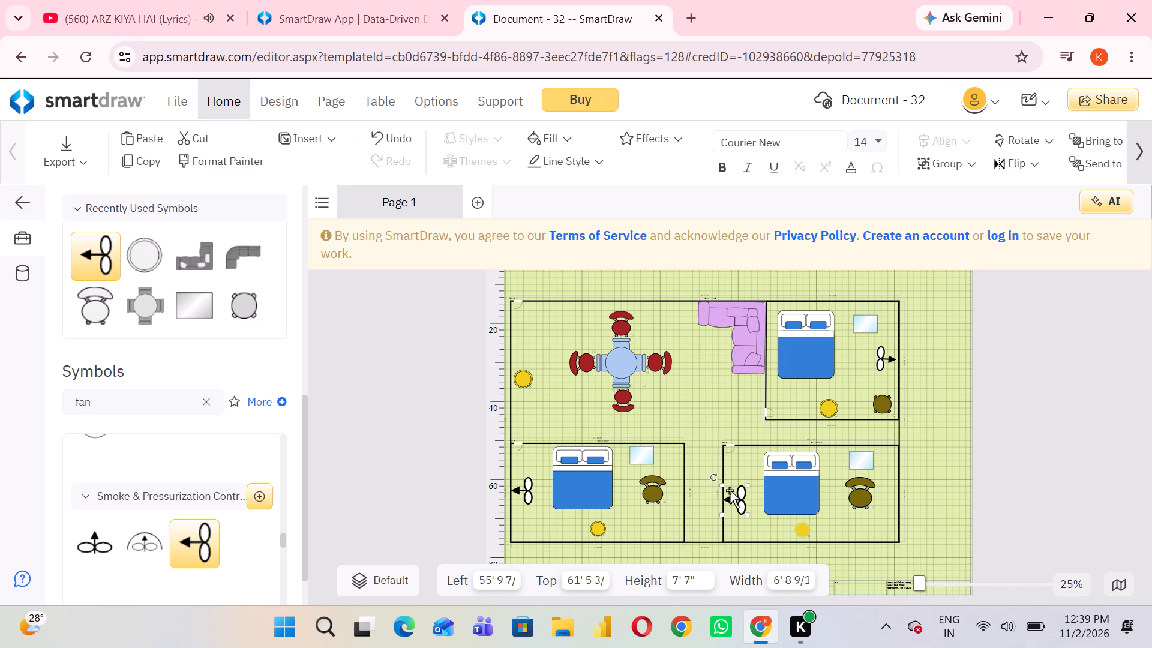
{"action": "left_click", "coordinate": [748, 516]}
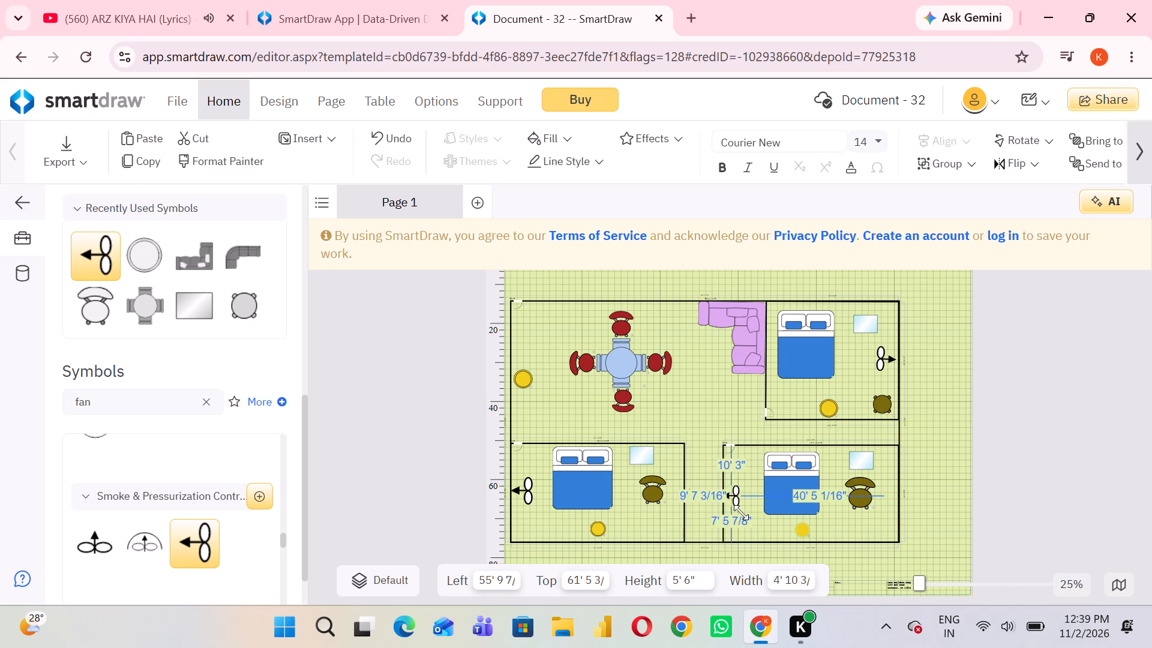
{"action": "left_click", "coordinate": [689, 428]}
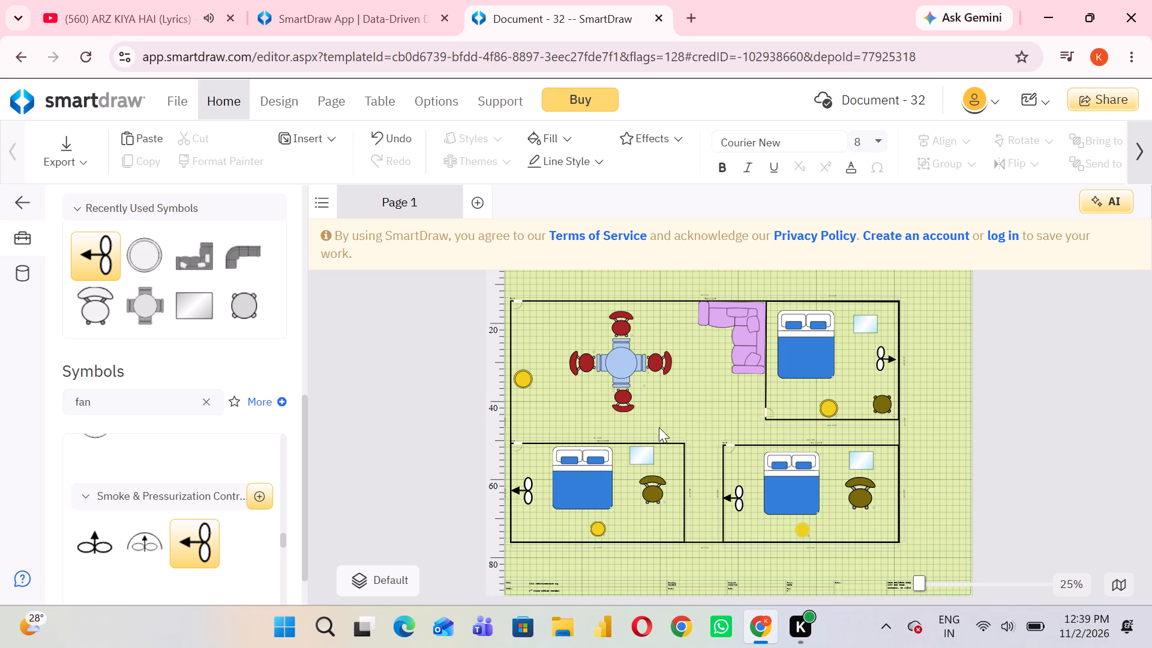
Fill the fan in the lower-right bedroom with the orange standard color.
{"action": "right_click", "coordinate": [735, 496]}
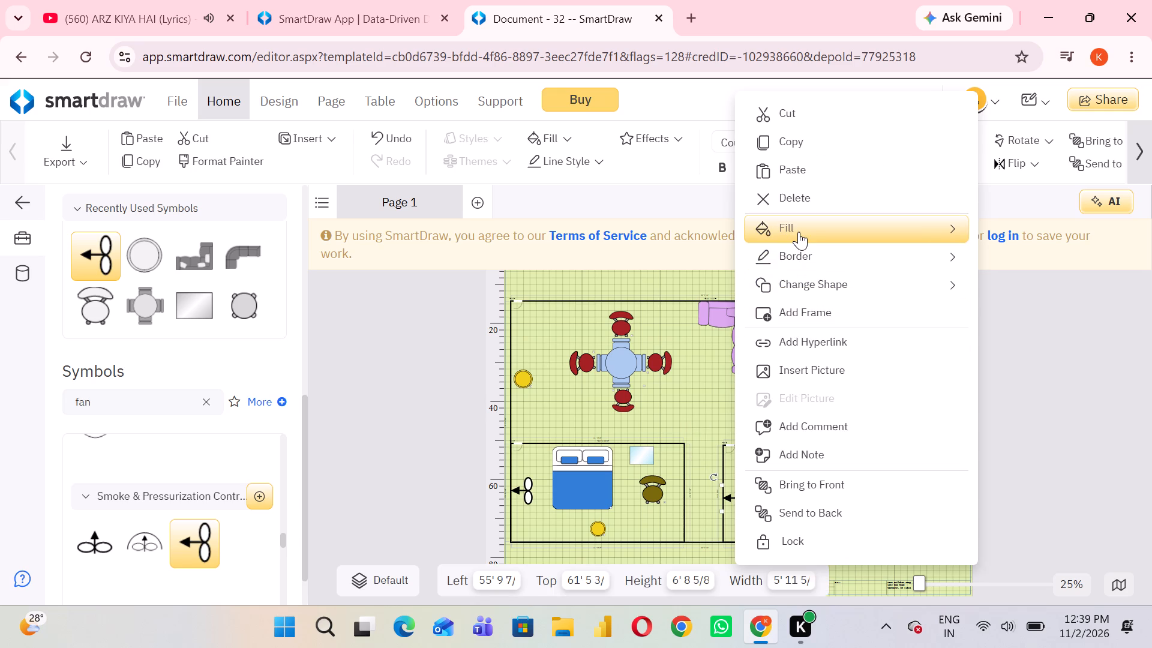
{"action": "left_click", "coordinate": [799, 230]}
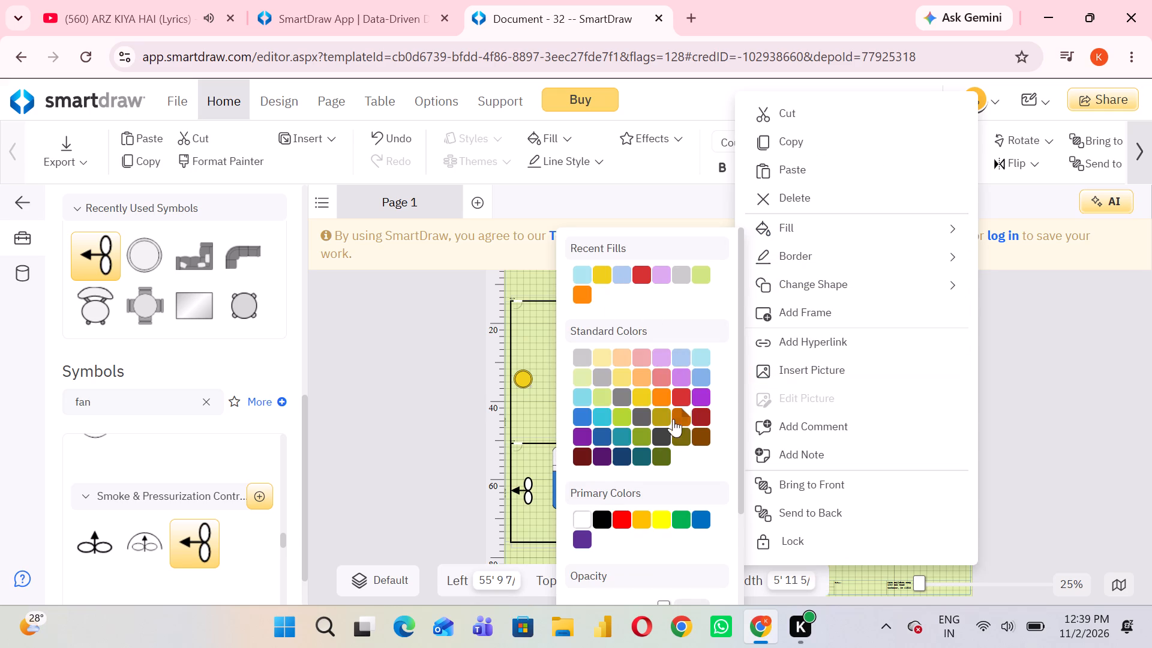
{"action": "left_click", "coordinate": [664, 394]}
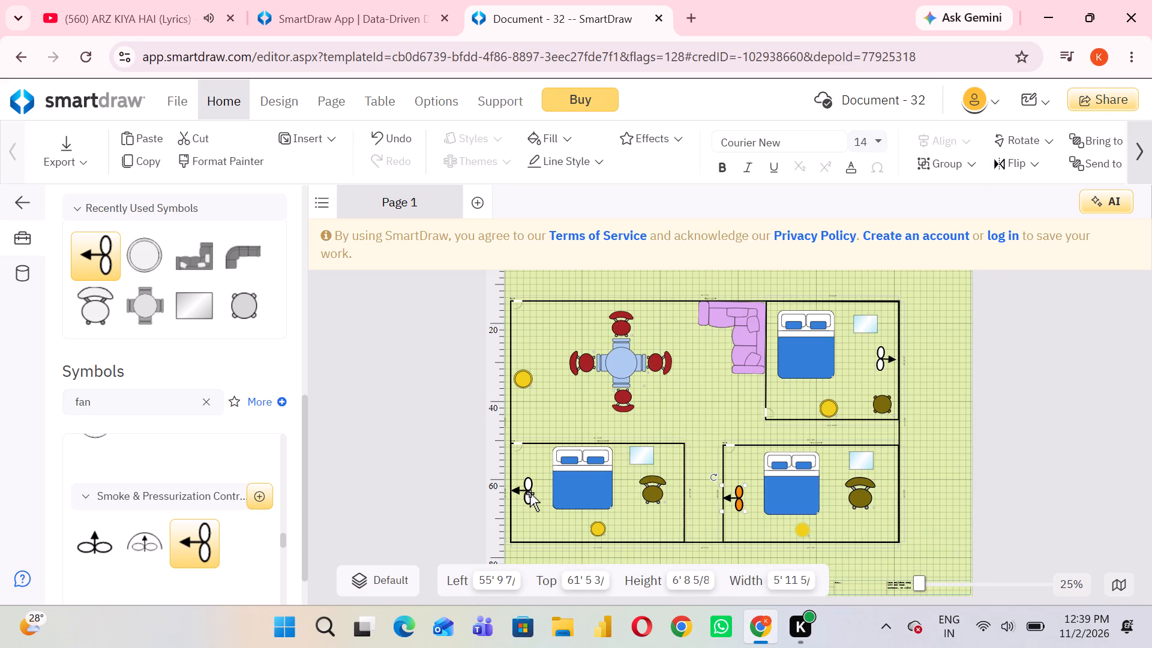
Fill the fan in the lower-left bedroom with the recently used orange.
{"action": "right_click", "coordinate": [530, 493]}
{"action": "left_click", "coordinate": [580, 238]}
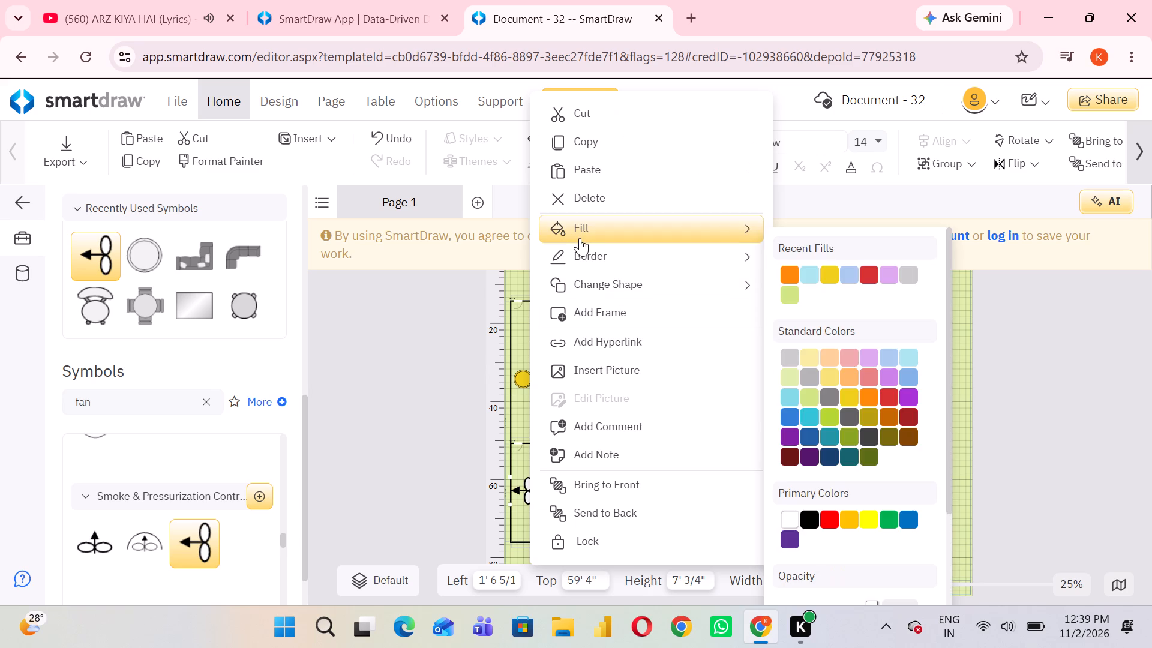
{"action": "left_click", "coordinate": [788, 274]}
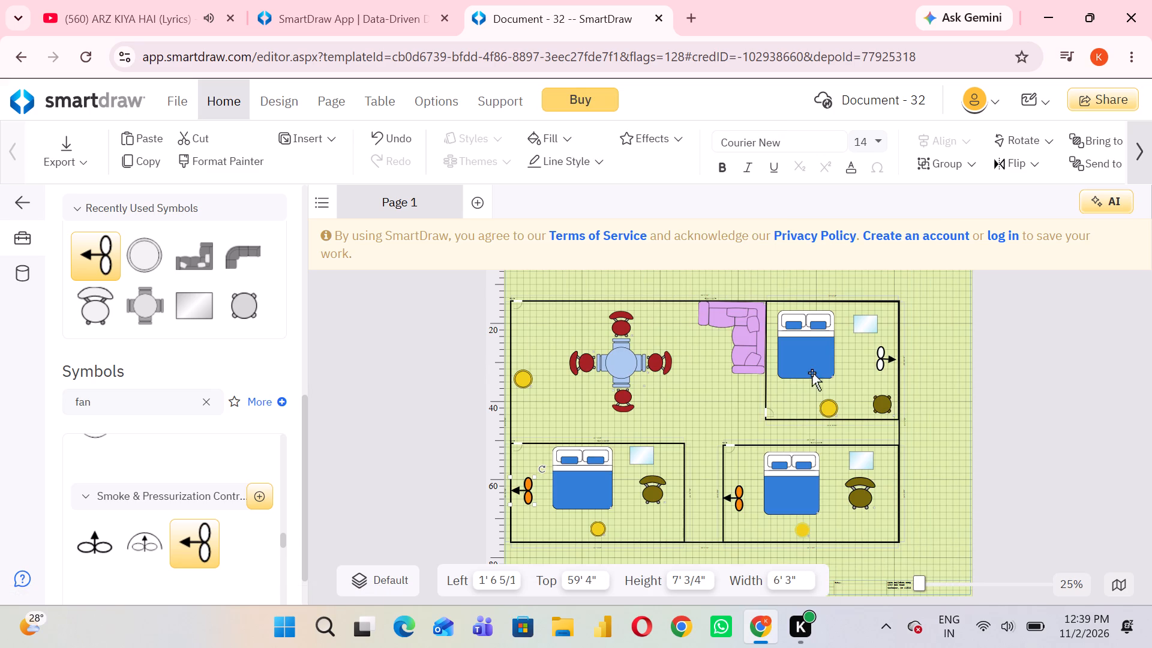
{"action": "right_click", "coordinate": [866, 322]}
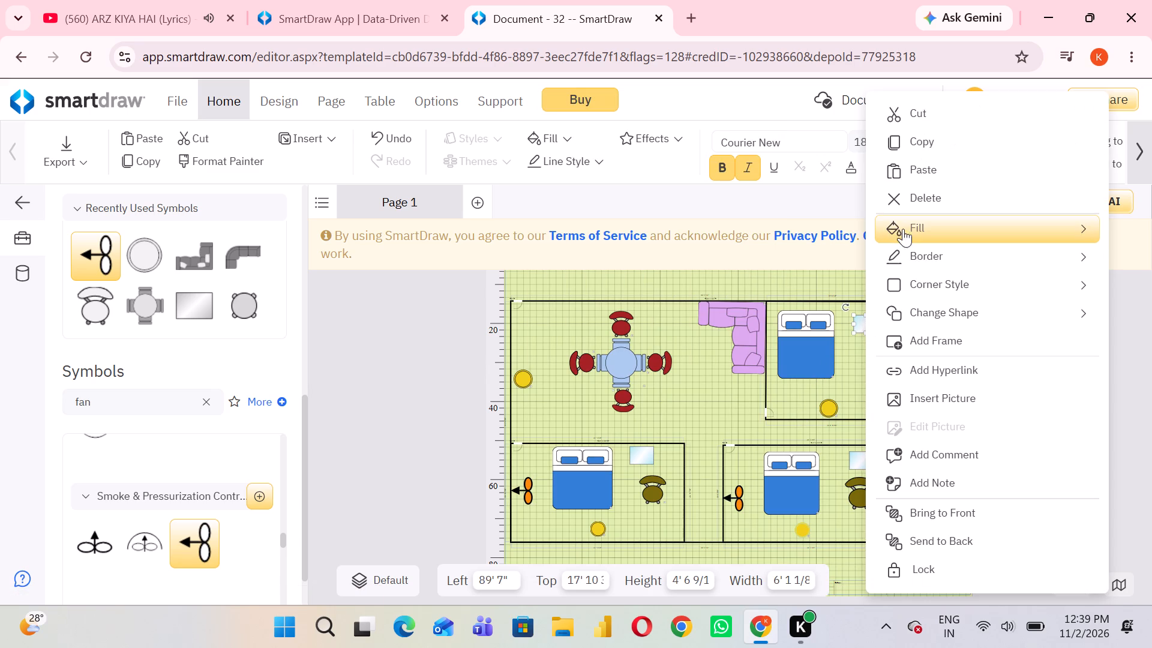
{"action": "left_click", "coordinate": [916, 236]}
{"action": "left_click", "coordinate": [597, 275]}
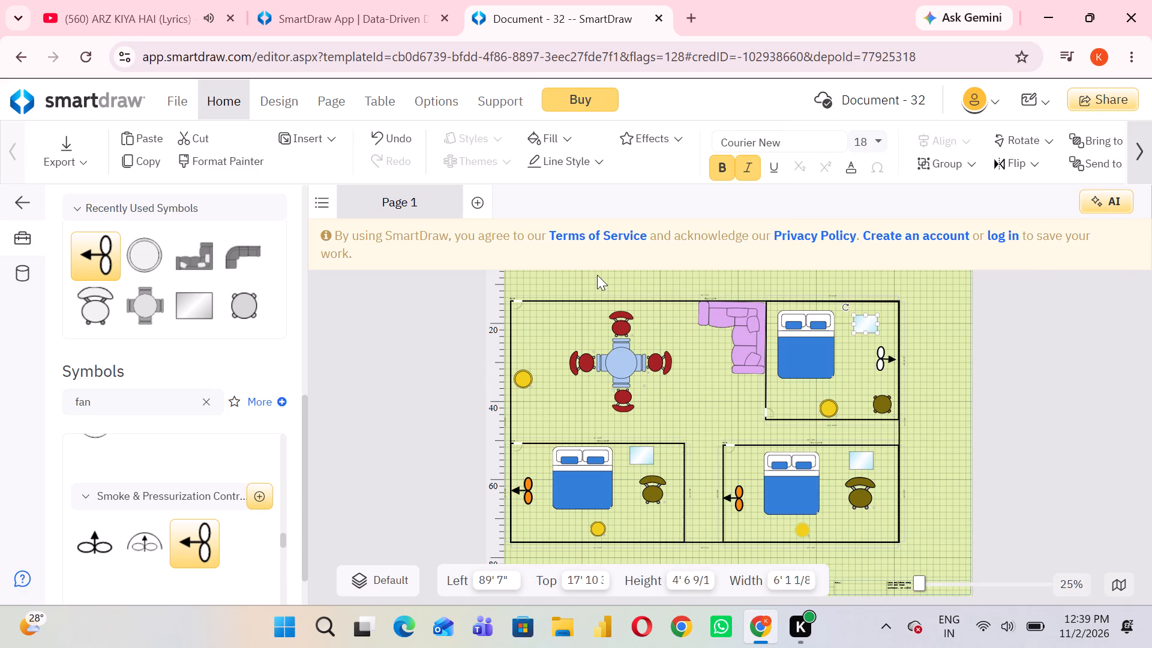
Fill the fan in the upper-right bedroom with the recently used orange.
{"action": "left_click", "coordinate": [878, 356]}
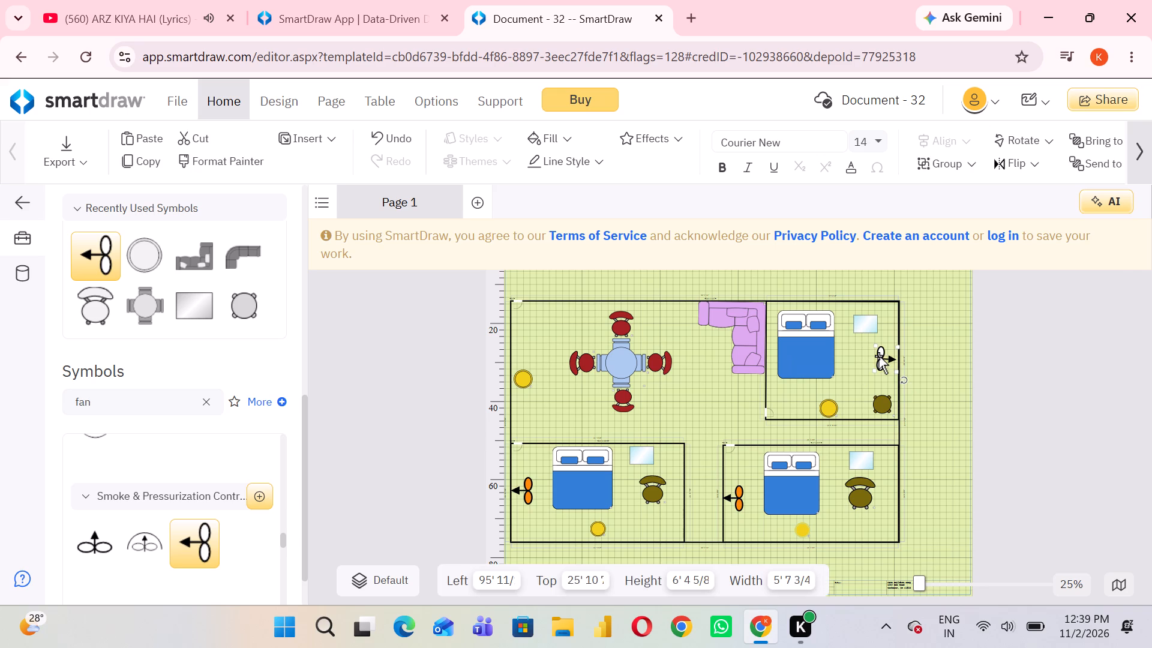
{"action": "right_click", "coordinate": [878, 356]}
{"action": "left_click", "coordinate": [919, 223]}
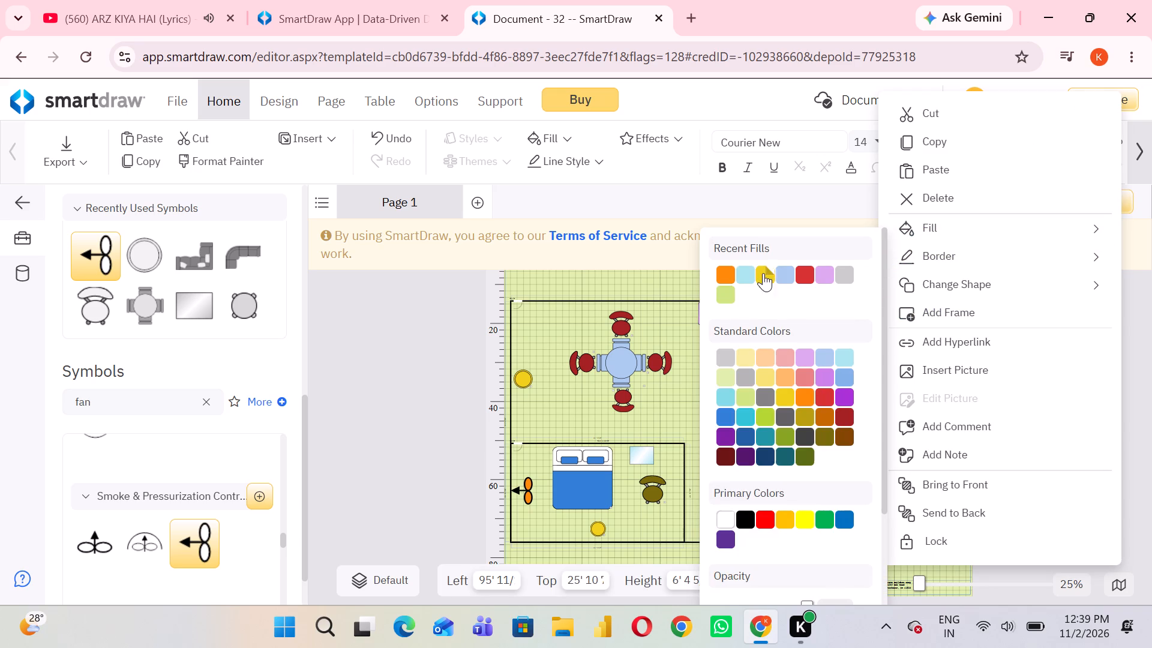
{"action": "left_click", "coordinate": [731, 268]}
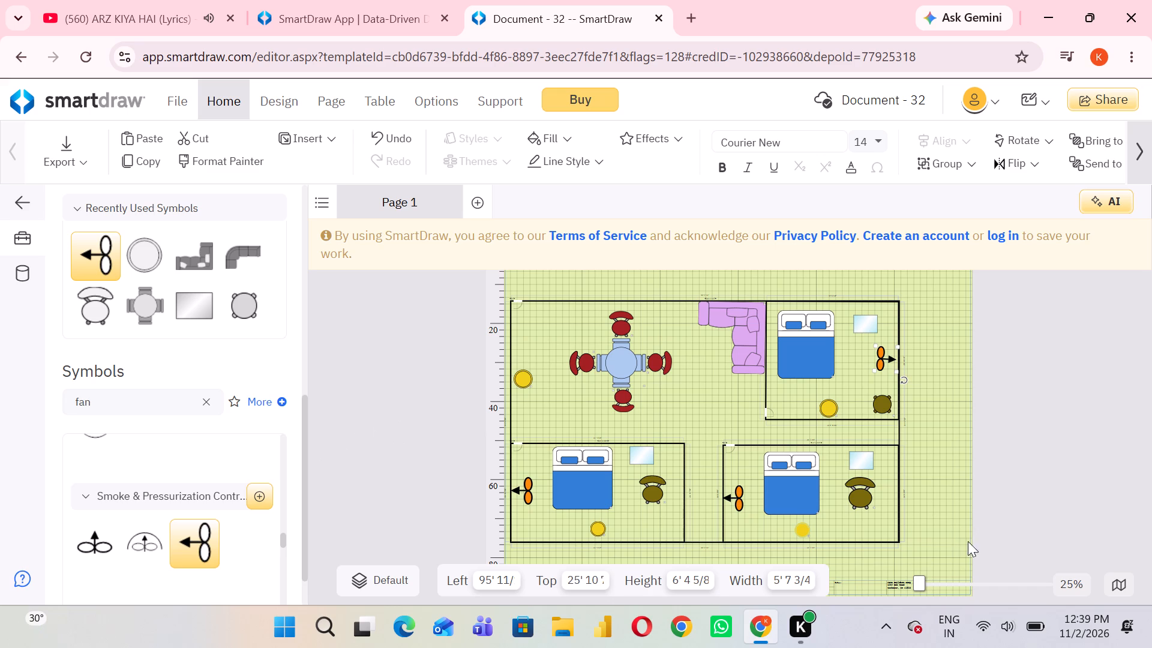
Search the symbol library for "door".
{"action": "left_click_drag", "start_coordinate": [922, 578], "coordinate": [976, 583]}
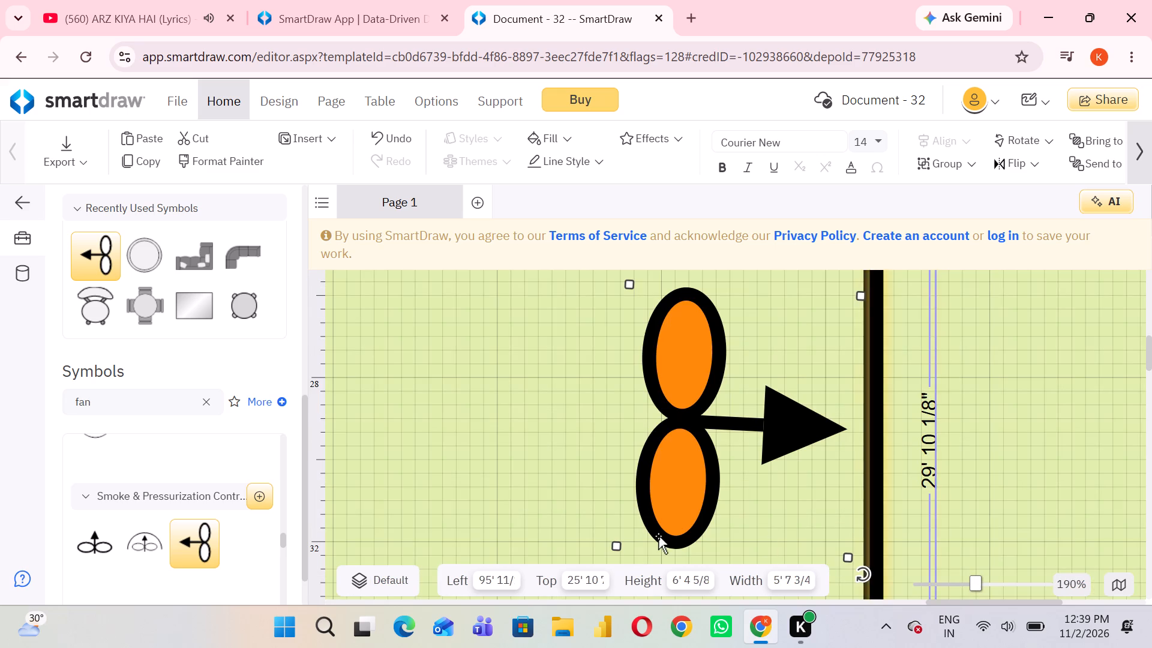
{"action": "scroll", "coordinate": [658, 536], "scroll_direction": "right", "scroll_amount": 9}
{"action": "scroll", "coordinate": [658, 536], "scroll_direction": "down", "scroll_amount": 1}
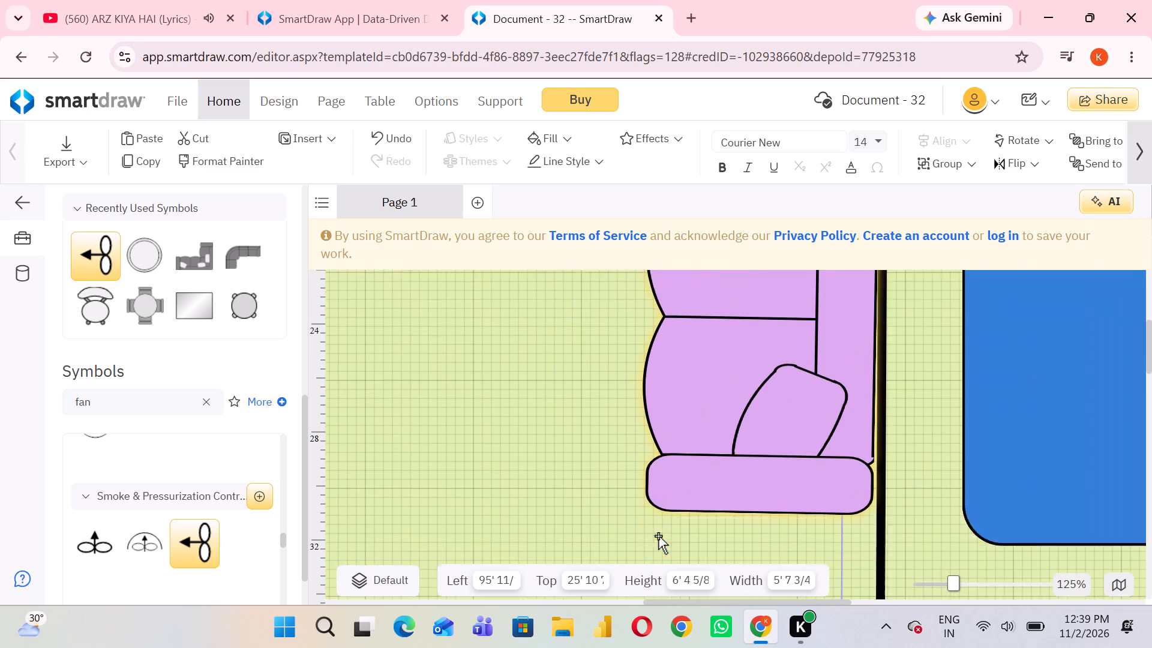
{"action": "scroll", "coordinate": [658, 536], "scroll_direction": "down", "scroll_amount": 5}
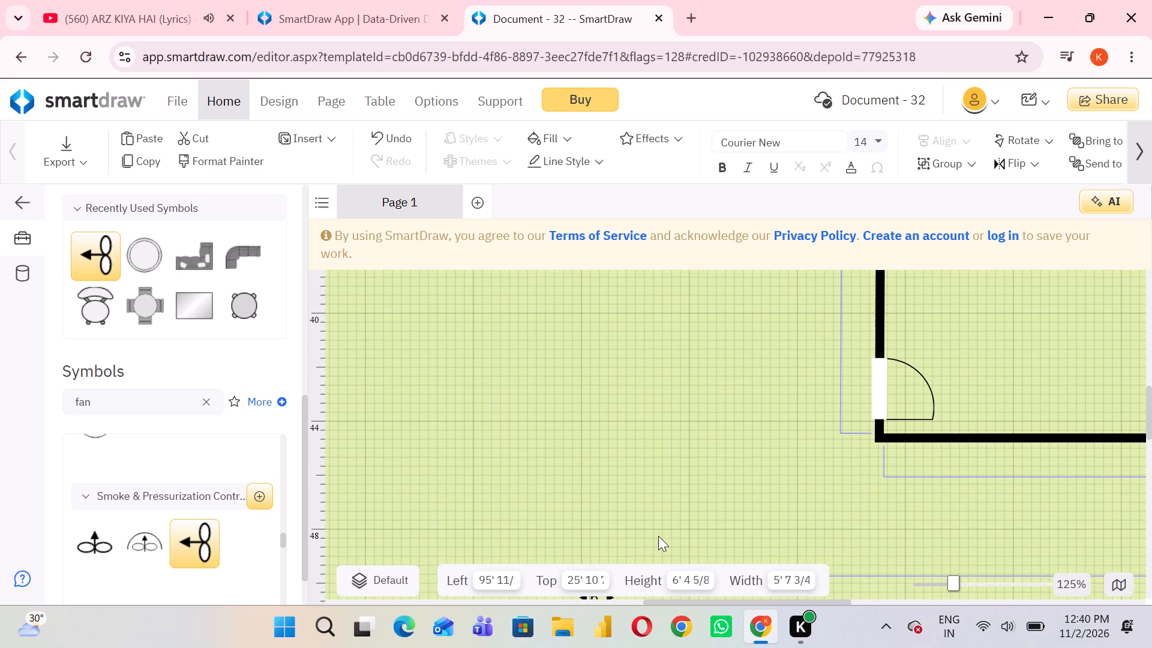
{"action": "left_click", "coordinate": [203, 401]}
{"action": "left_click", "coordinate": [172, 397]}
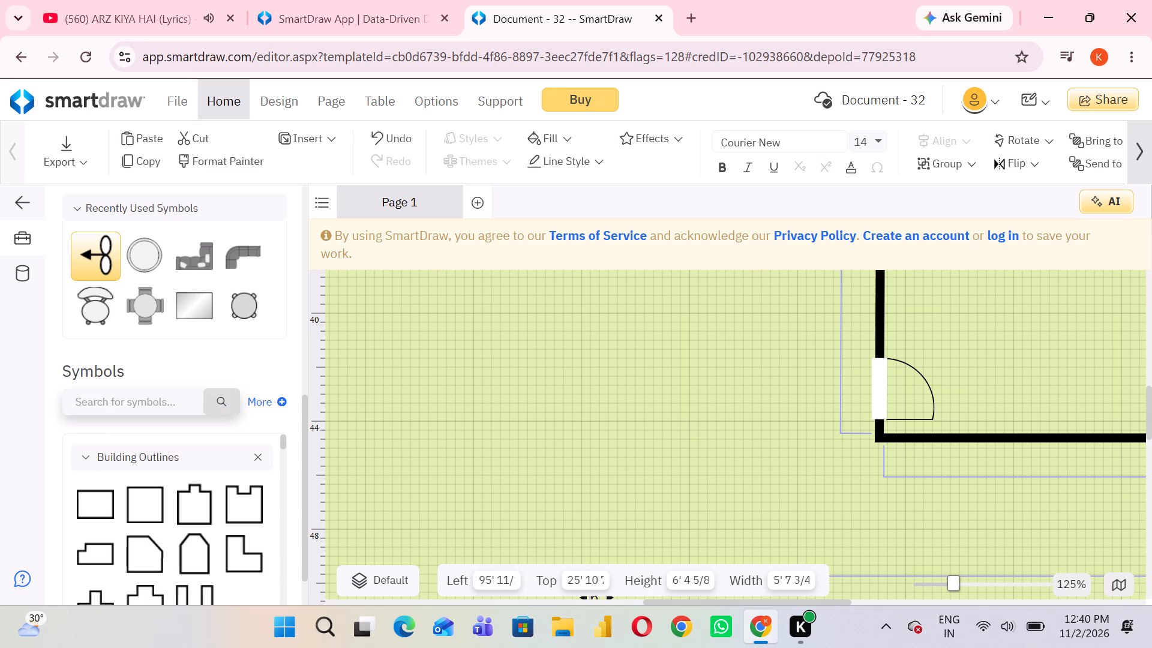
{"action": "type", "text": "door"}
{"action": "key", "text": "Return"}
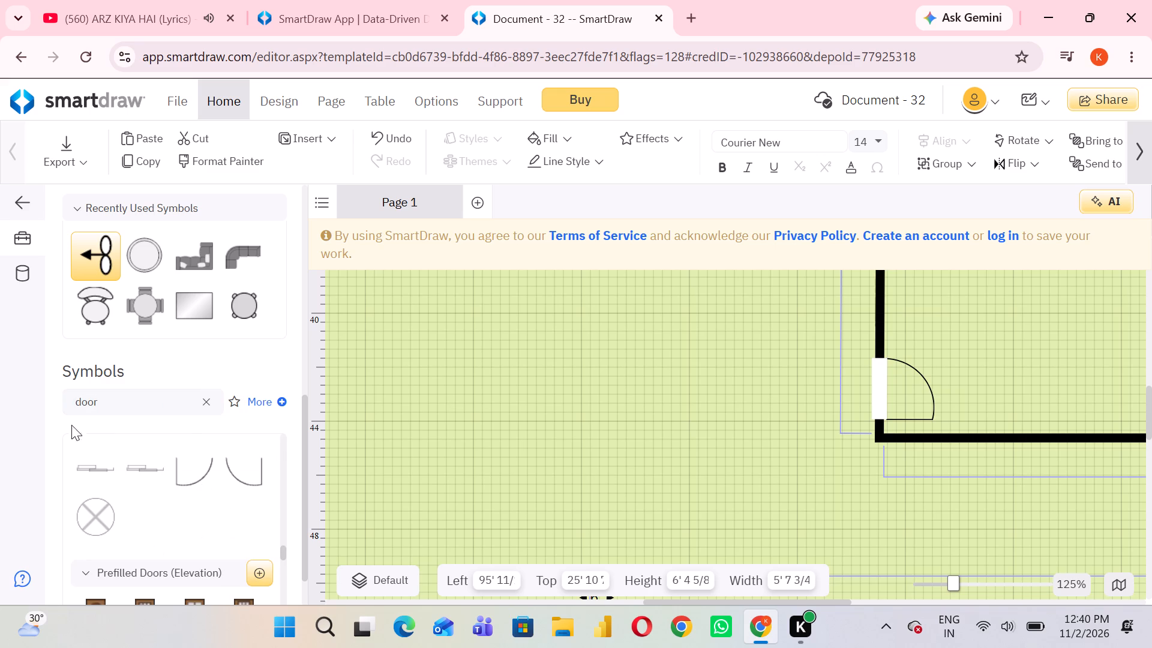
Add a 28" door to the opening in the upper-right bedroom's left wall, rotated upright to swing out into the large room.
{"action": "left_click", "coordinate": [163, 476]}
{"action": "left_click_drag", "start_coordinate": [191, 472], "coordinate": [731, 406]}
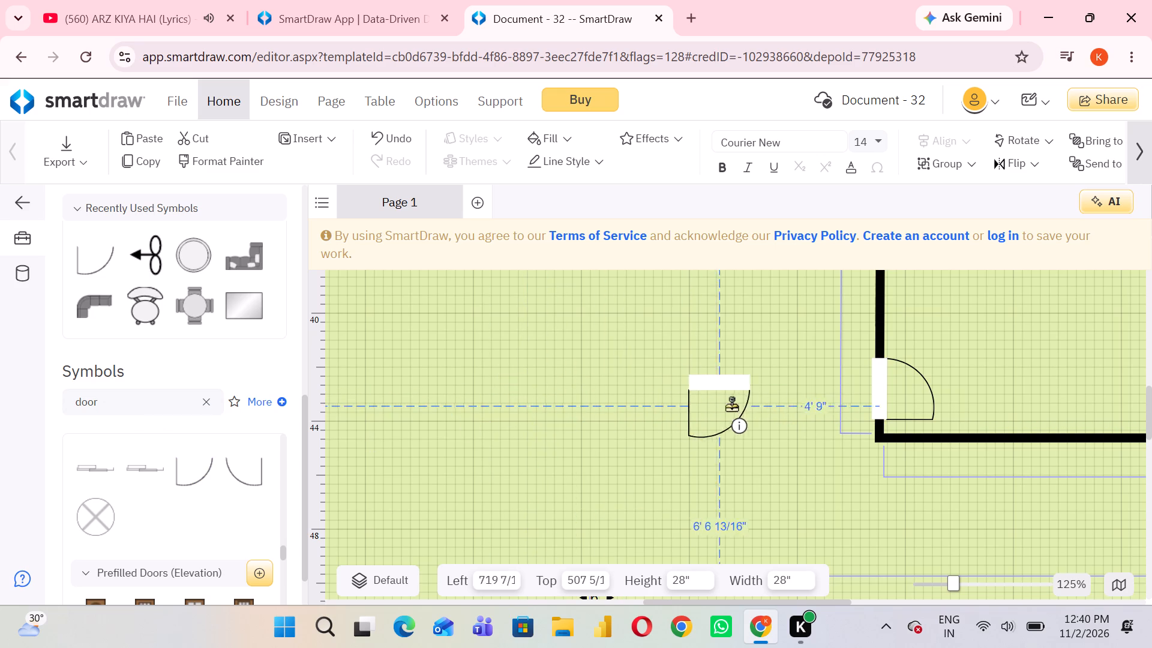
{"action": "left_click_drag", "start_coordinate": [731, 406], "coordinate": [792, 406]}
{"action": "left_click_drag", "start_coordinate": [751, 364], "coordinate": [833, 367]}
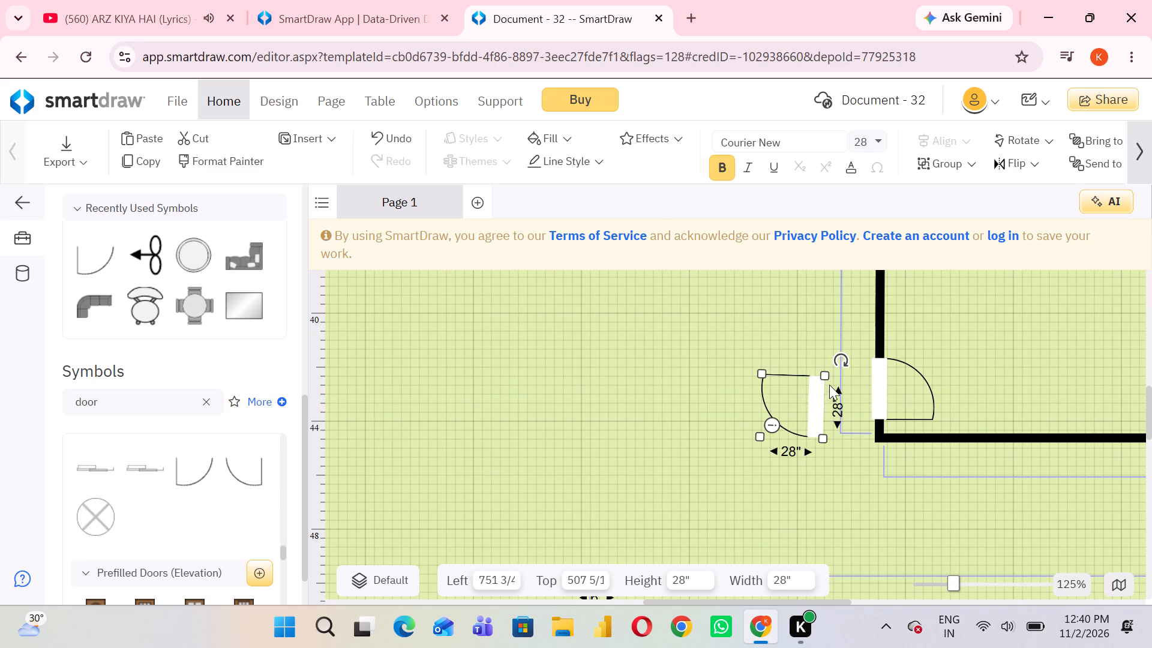
{"action": "left_click_drag", "start_coordinate": [827, 389], "coordinate": [819, 394]}
{"action": "left_click", "coordinate": [819, 394]}
{"action": "left_click_drag", "start_coordinate": [819, 394], "coordinate": [851, 387]}
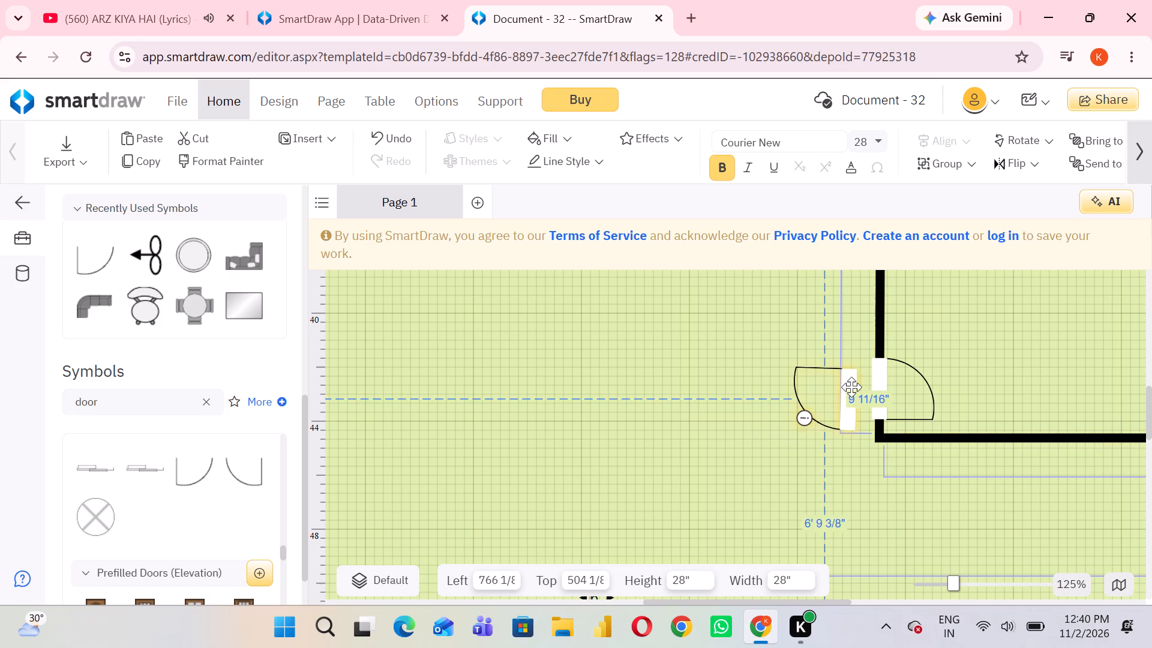
{"action": "left_click_drag", "start_coordinate": [851, 387], "coordinate": [875, 371]}
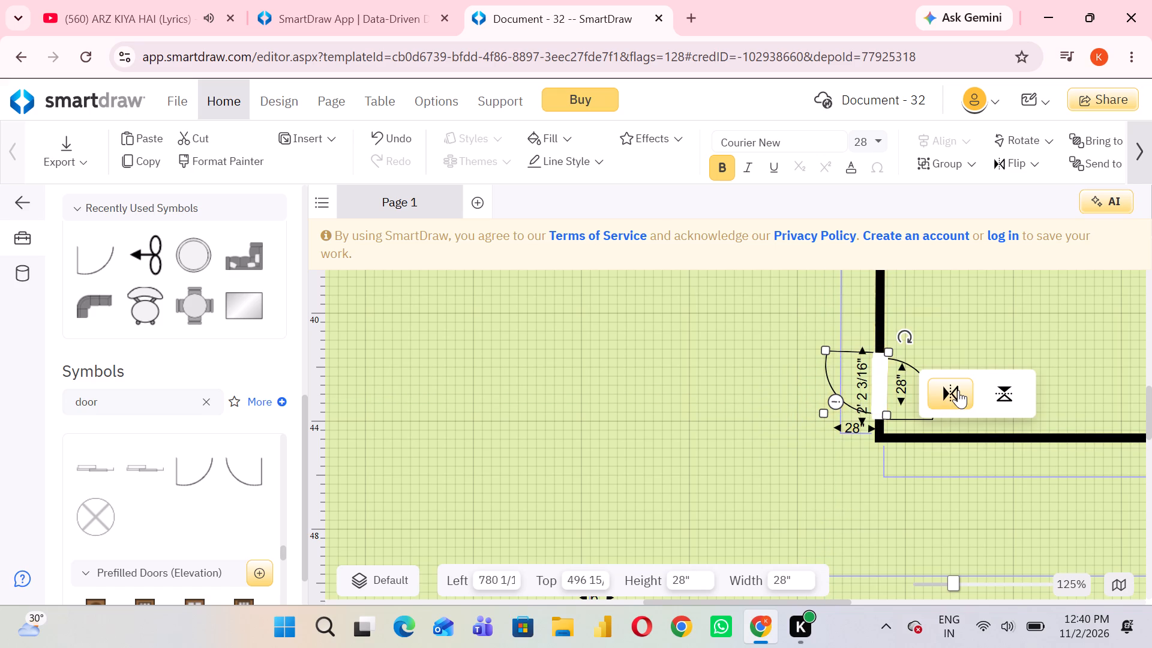
Flip the new door vertically so it mirrors the existing leaf across the upper-right bedroom's left wall, and align it with the opening.
{"action": "left_click", "coordinate": [958, 391]}
{"action": "left_click", "coordinate": [958, 391]}
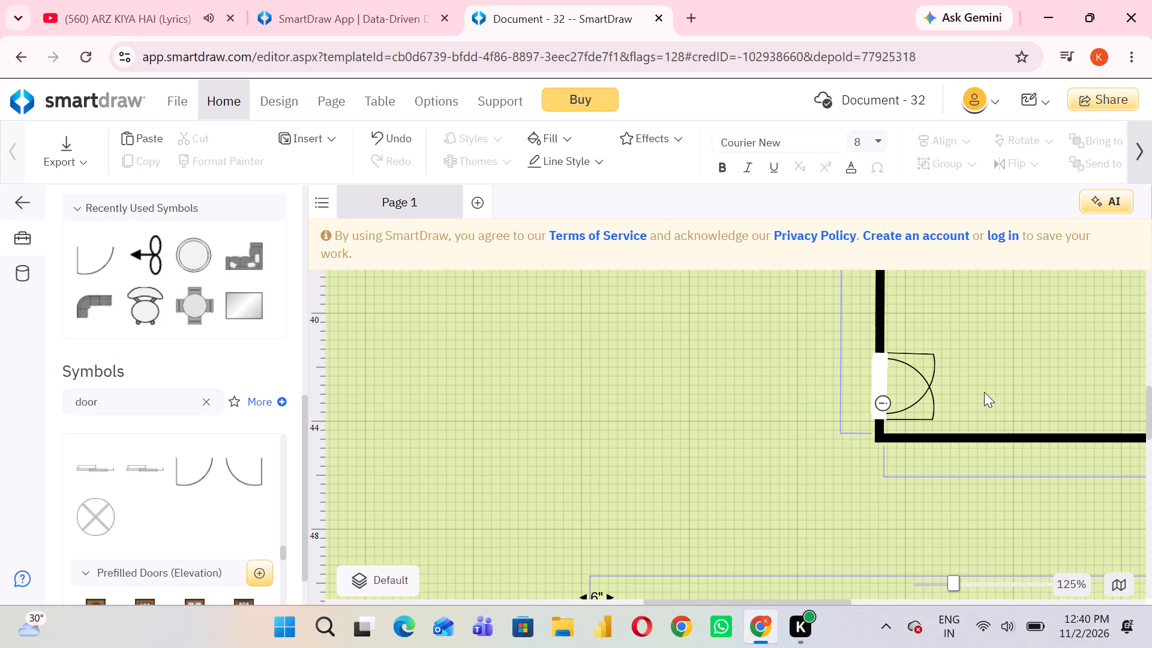
{"action": "left_click", "coordinate": [891, 394]}
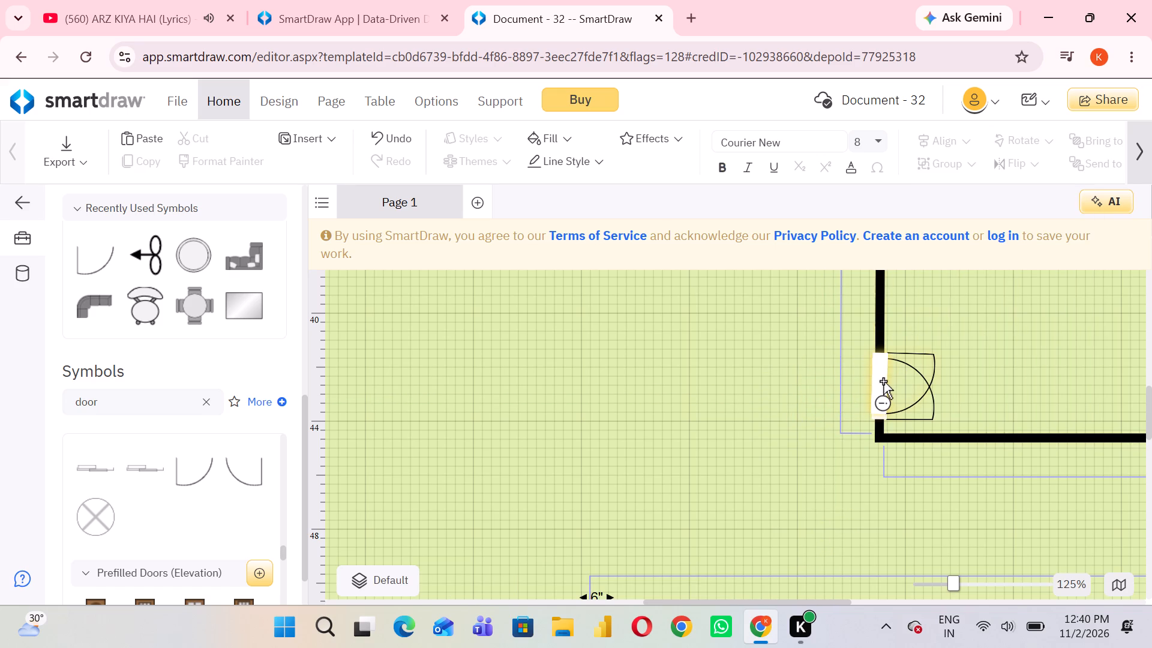
{"action": "left_click", "coordinate": [883, 381]}
{"action": "left_click", "coordinate": [1042, 392]}
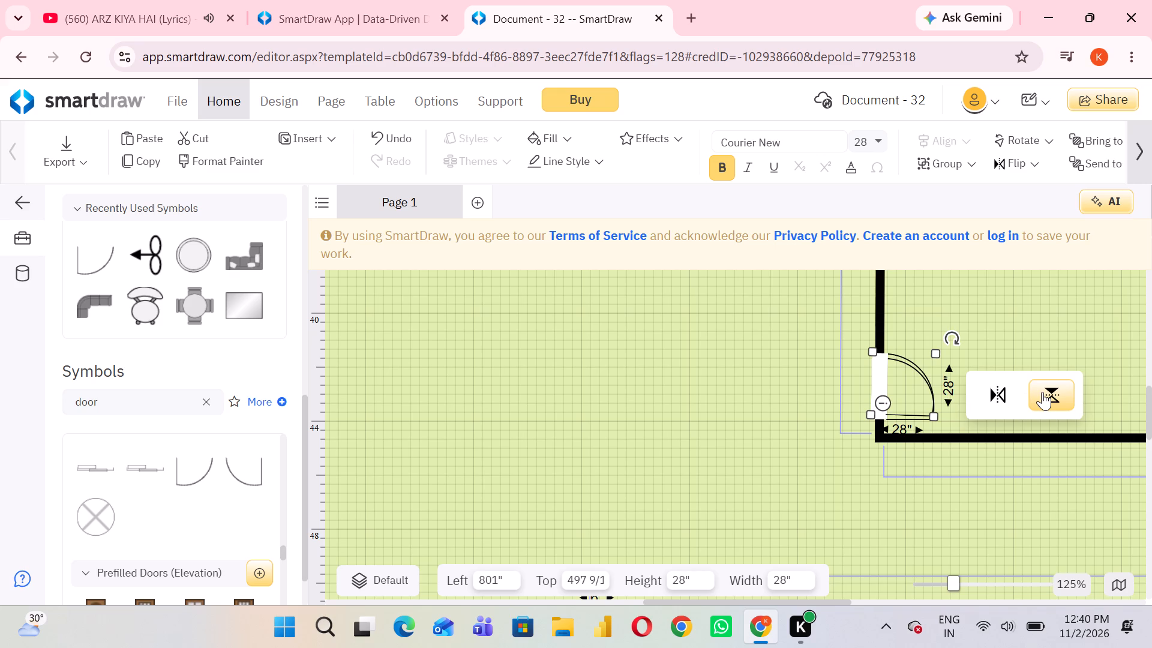
{"action": "left_click", "coordinate": [1042, 392]}
{"action": "left_click", "coordinate": [1042, 392]}
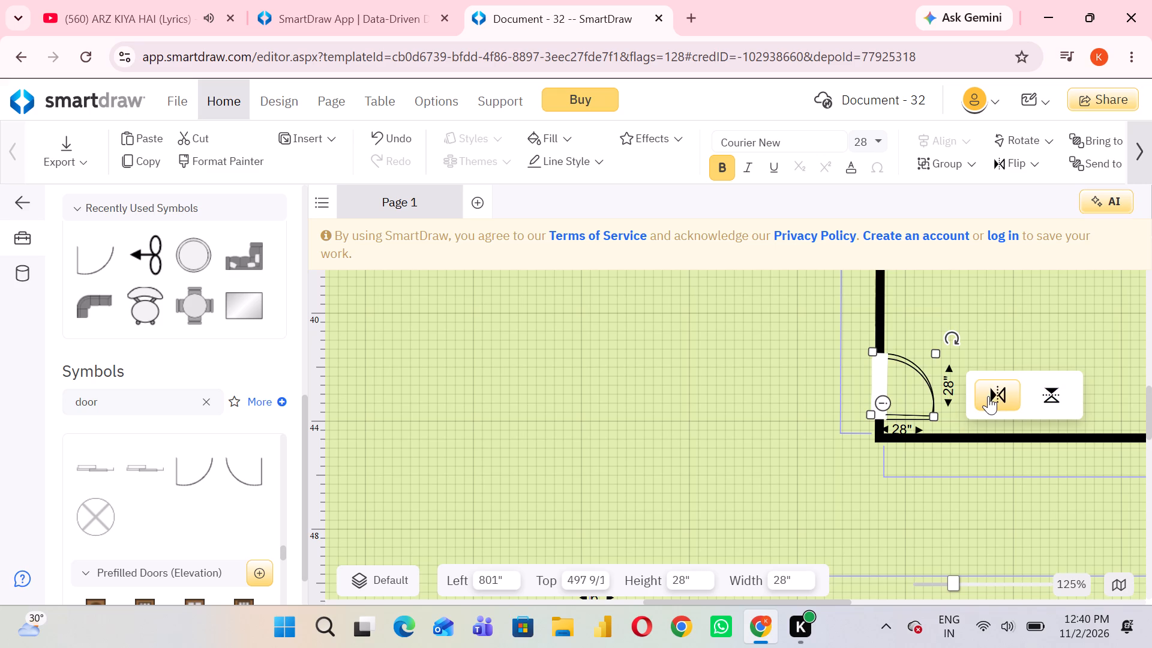
{"action": "left_click", "coordinate": [988, 396]}
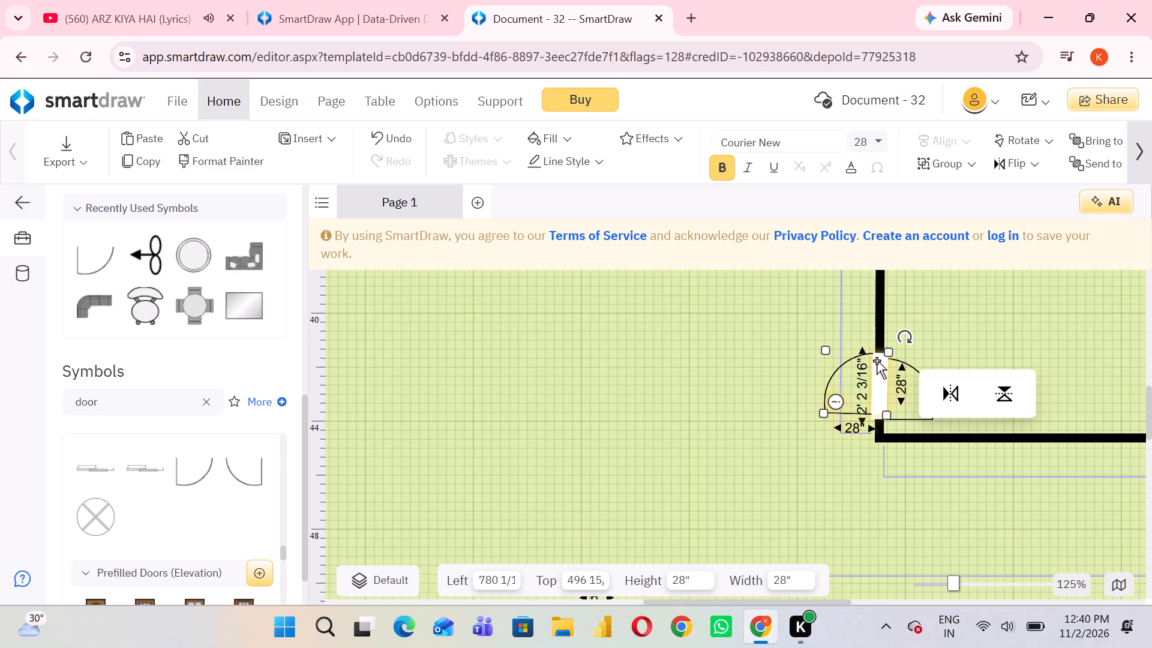
{"action": "left_click", "coordinate": [877, 361]}
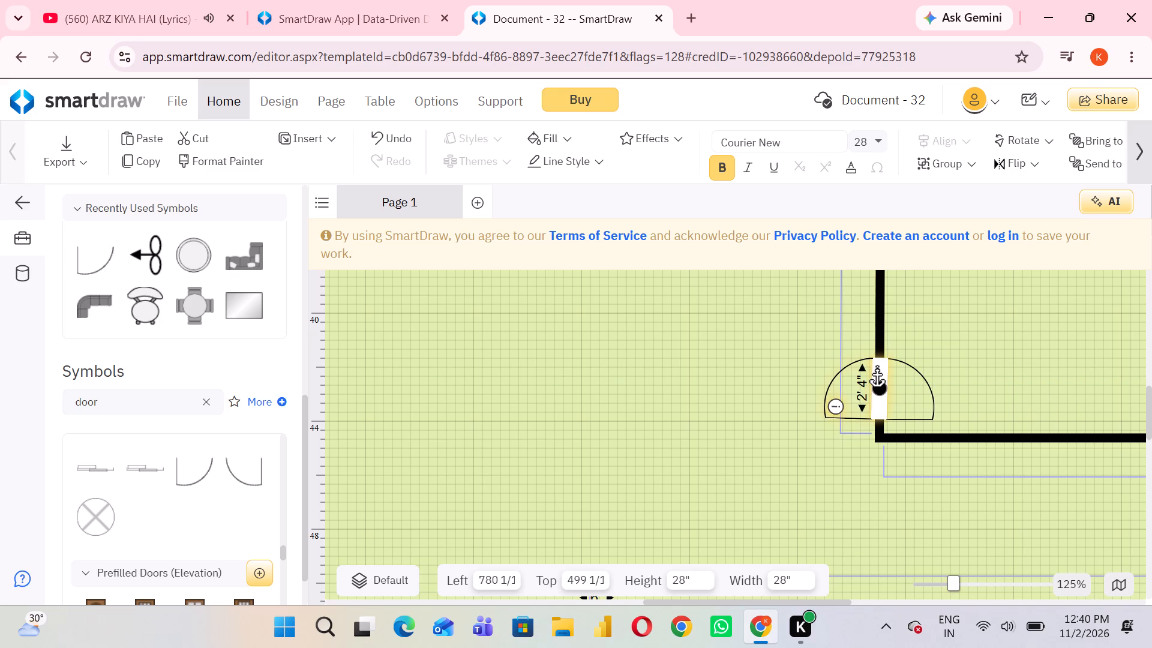
{"action": "left_click", "coordinate": [755, 367]}
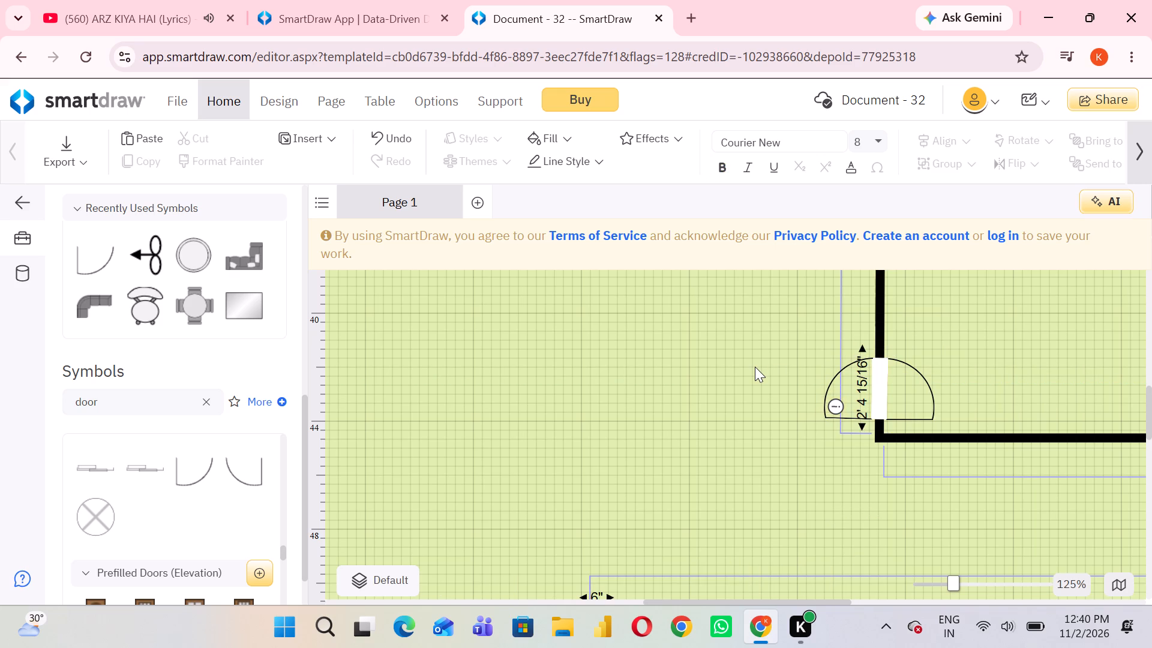
Add the other 28" door symbol, rotated 180°, to the opening in the lower-right bedroom's top wall, mirroring the existing leaf.
{"action": "left_click", "coordinate": [755, 367]}
{"action": "scroll", "coordinate": [755, 367], "scroll_direction": "right", "scroll_amount": 4}
{"action": "scroll", "coordinate": [755, 367], "scroll_direction": "down", "scroll_amount": 1}
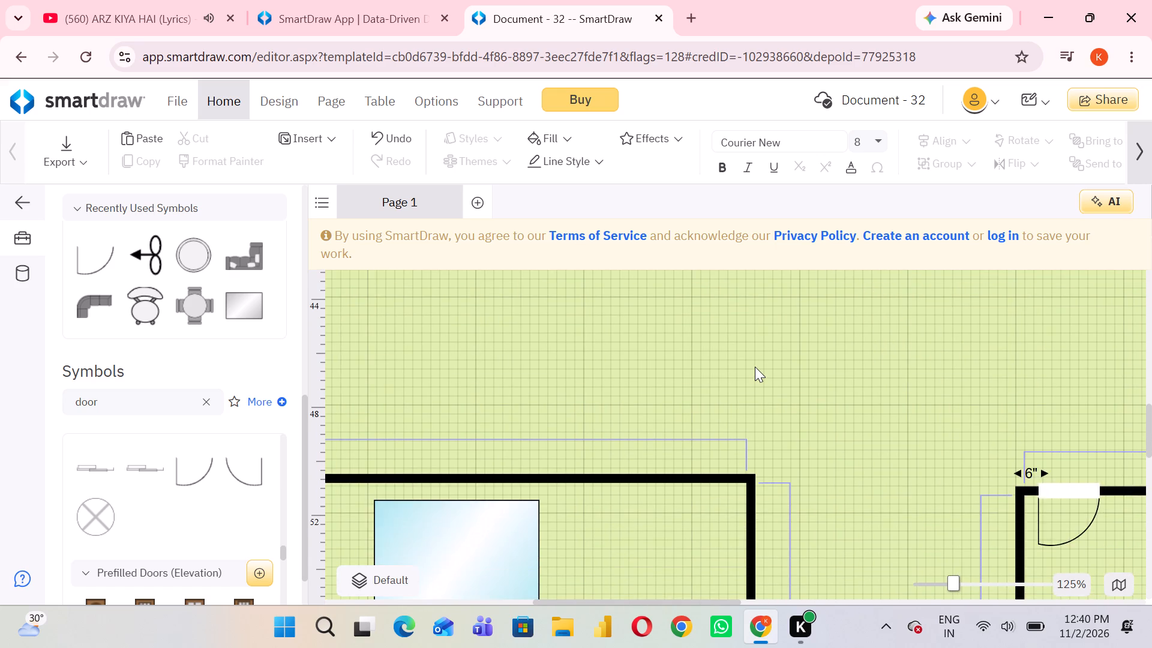
{"action": "scroll", "coordinate": [755, 367], "scroll_direction": "left", "scroll_amount": 2}
{"action": "left_click", "coordinate": [755, 367]}
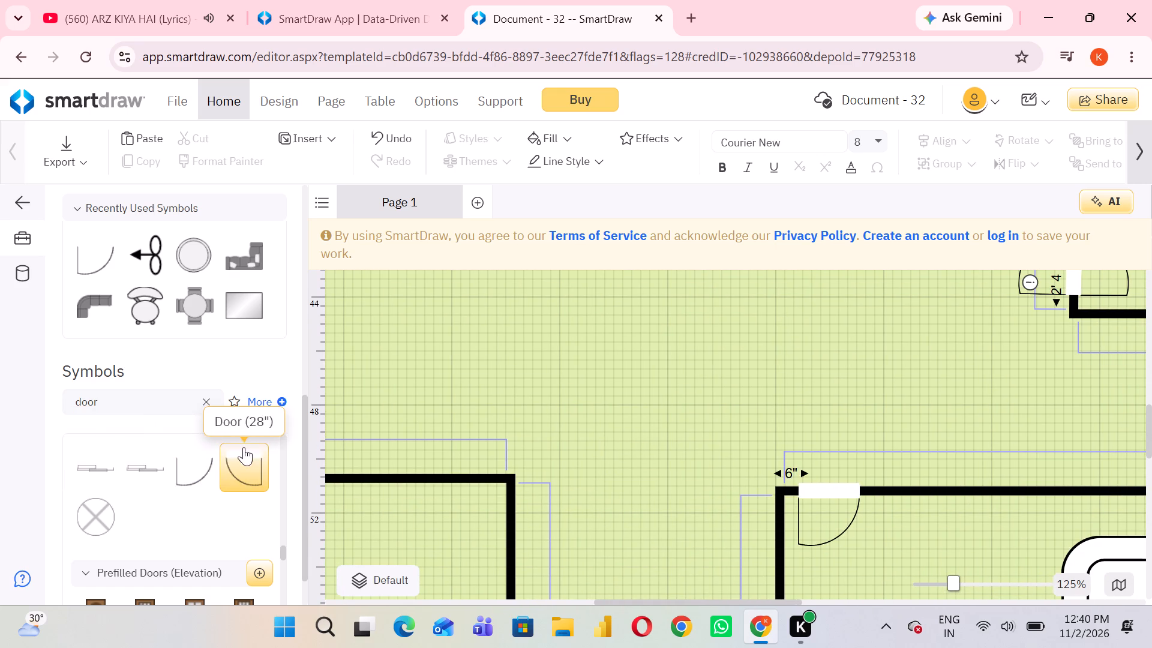
{"action": "left_click_drag", "start_coordinate": [246, 455], "coordinate": [832, 422]}
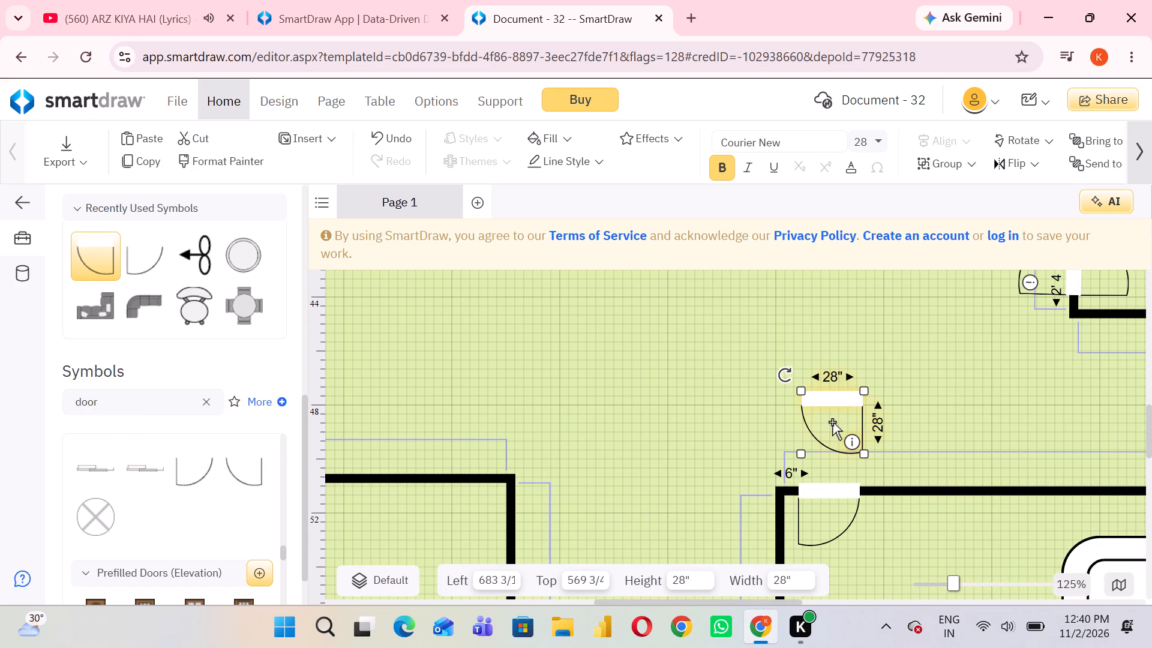
{"action": "left_click_drag", "start_coordinate": [784, 380], "coordinate": [889, 437]}
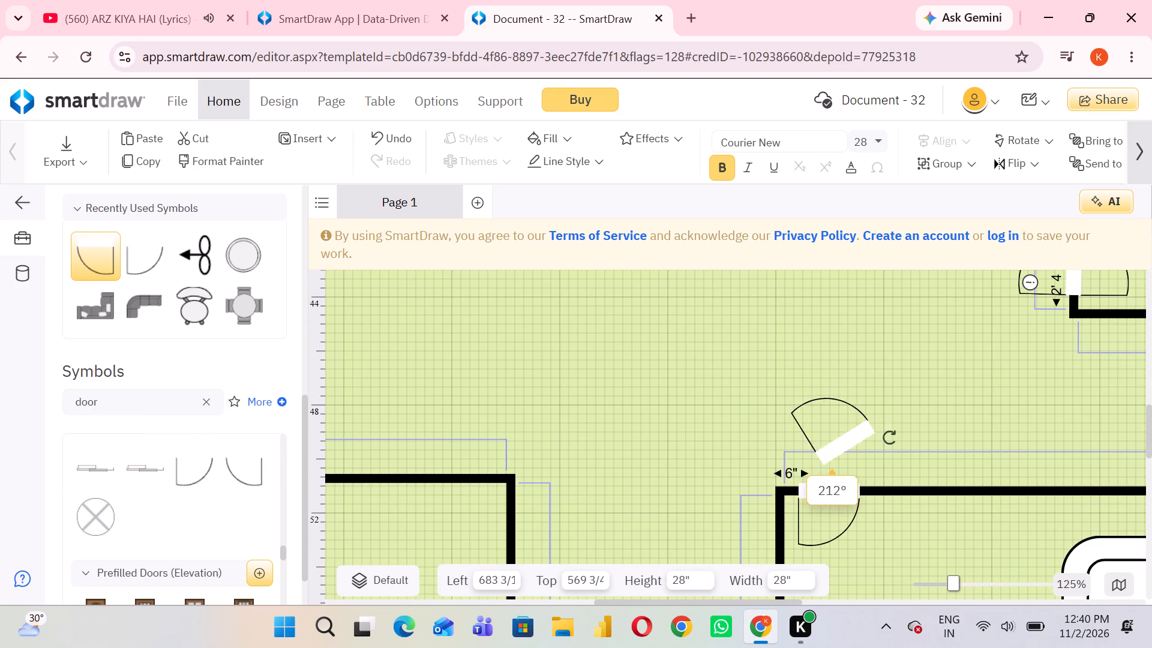
{"action": "left_click_drag", "start_coordinate": [889, 437], "coordinate": [883, 471]}
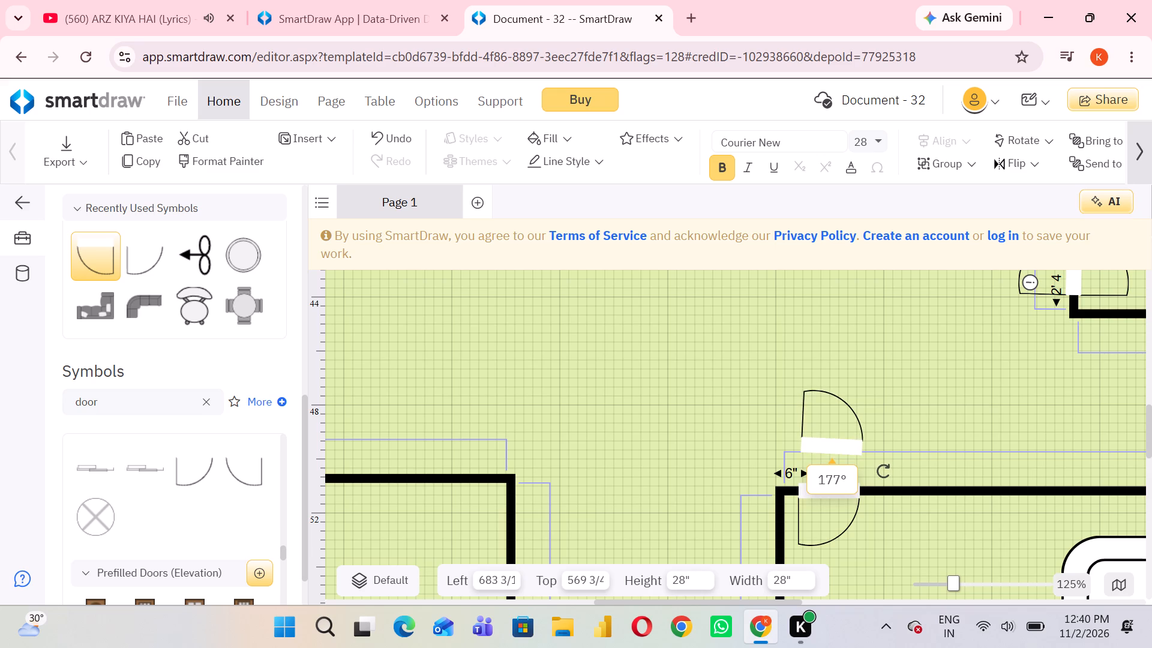
{"action": "left_click_drag", "start_coordinate": [883, 471], "coordinate": [886, 469]}
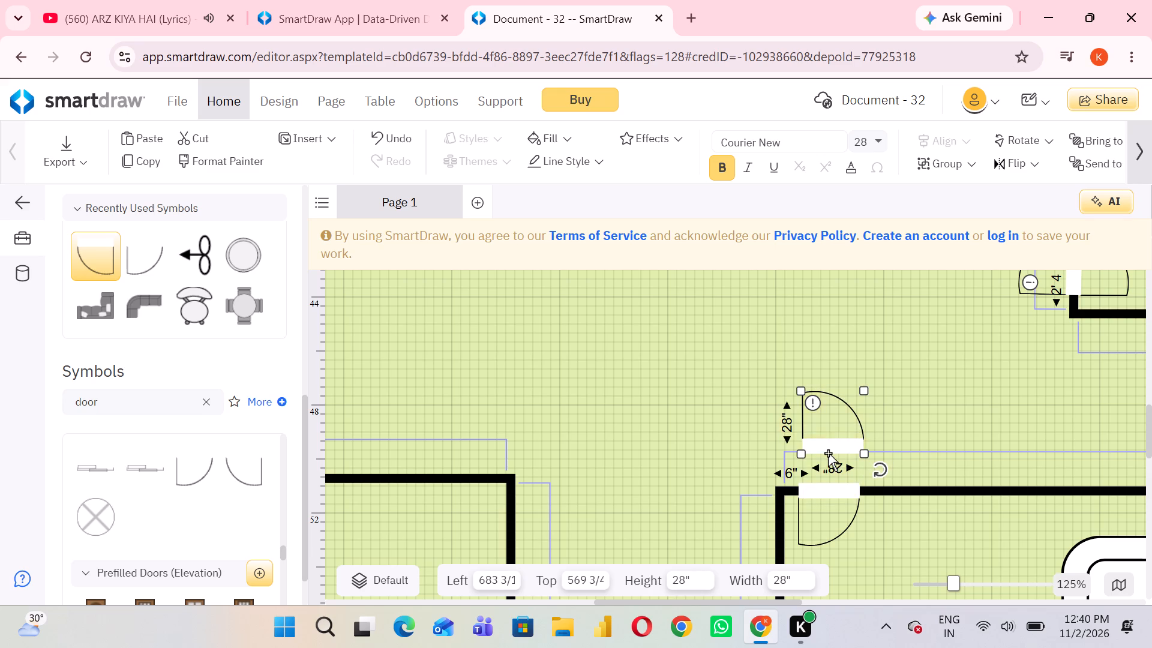
{"action": "left_click_drag", "start_coordinate": [828, 453], "coordinate": [825, 483]}
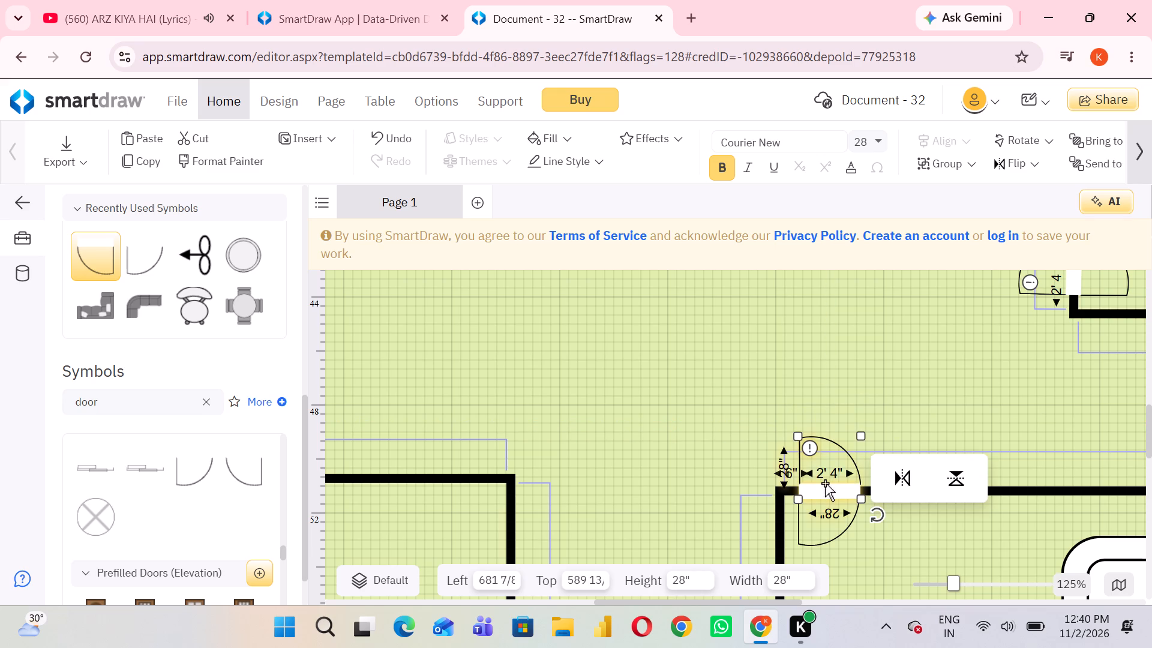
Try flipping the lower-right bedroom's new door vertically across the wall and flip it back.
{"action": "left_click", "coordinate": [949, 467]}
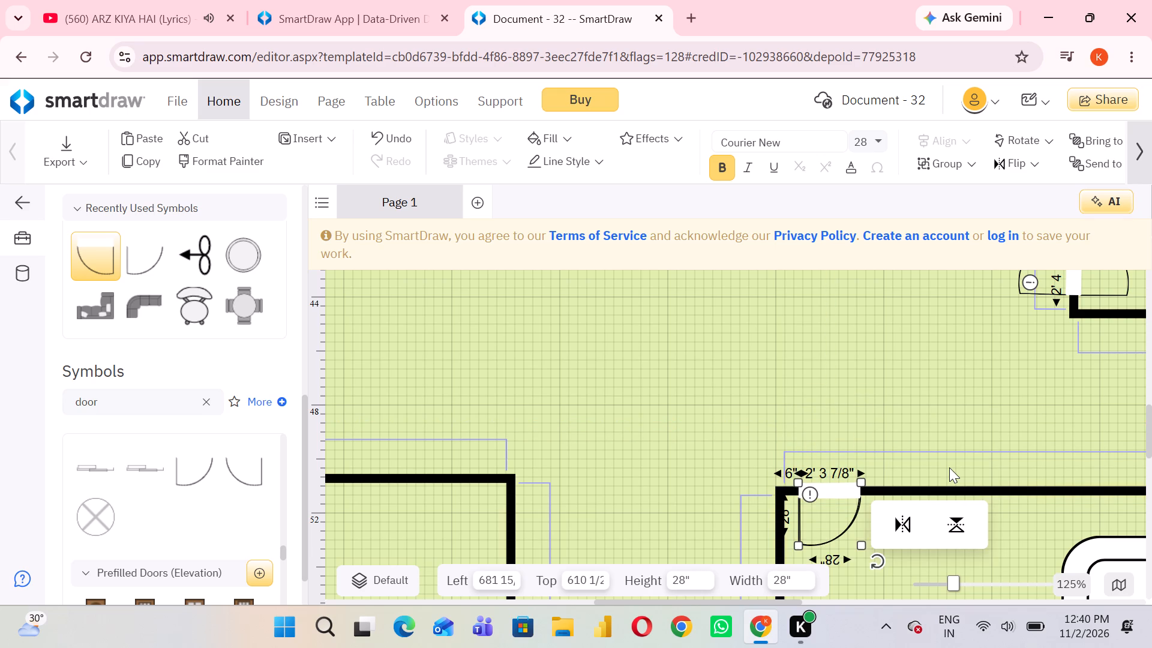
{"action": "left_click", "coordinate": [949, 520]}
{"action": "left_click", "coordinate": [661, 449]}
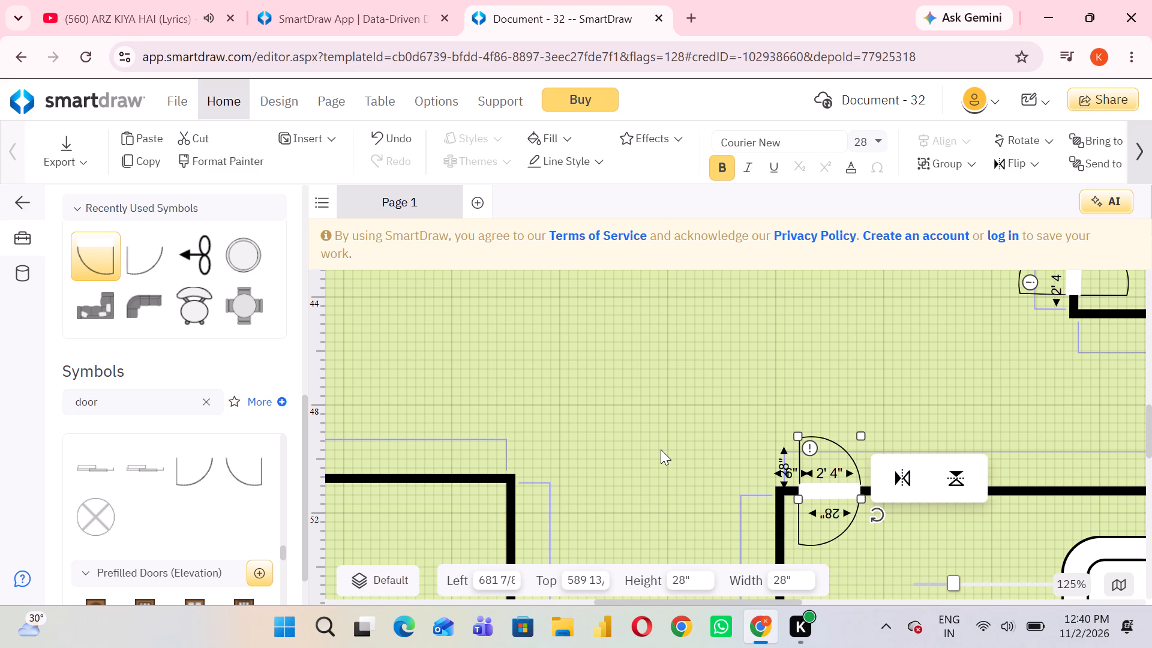
Add a 28" door, rotated about 180°, to the opening in the lower-left bedroom's top wall, mirroring the existing leaf.
{"action": "scroll", "coordinate": [661, 449], "scroll_direction": "right", "scroll_amount": 7}
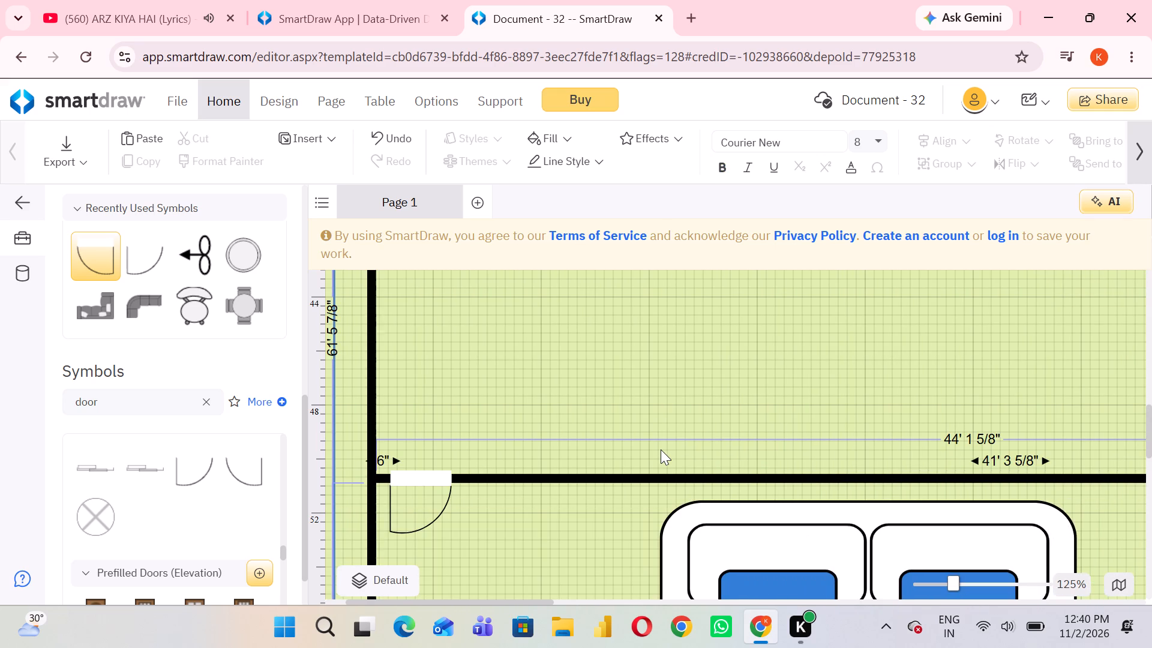
{"action": "left_click_drag", "start_coordinate": [240, 464], "coordinate": [497, 400]}
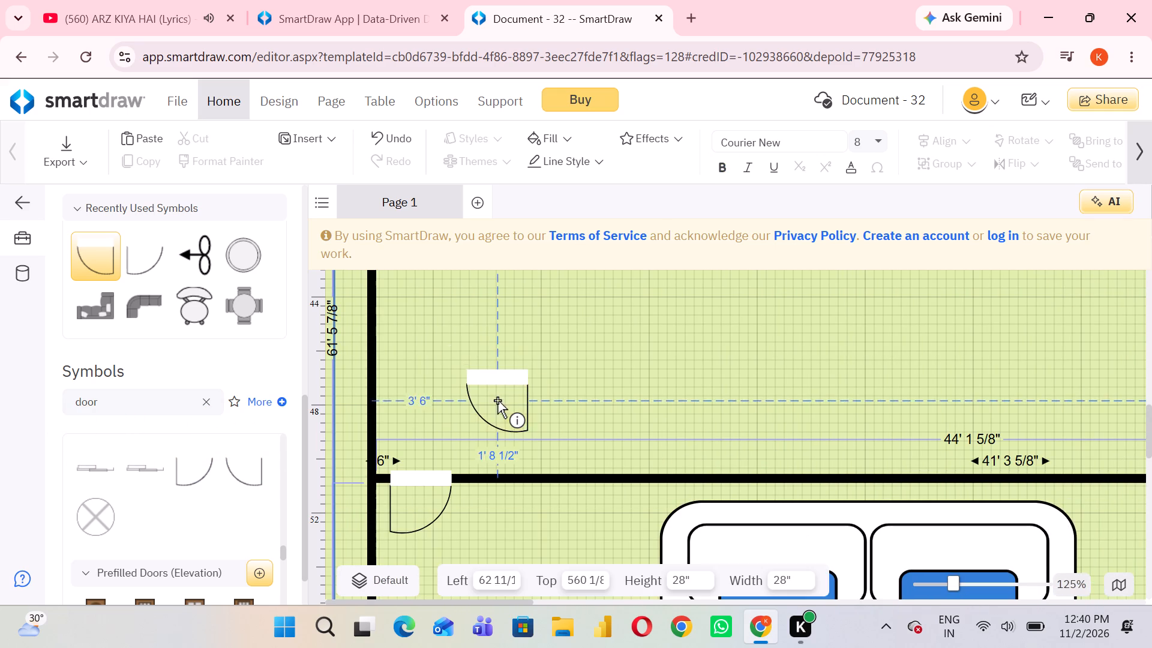
{"action": "left_click_drag", "start_coordinate": [447, 348], "coordinate": [599, 446]}
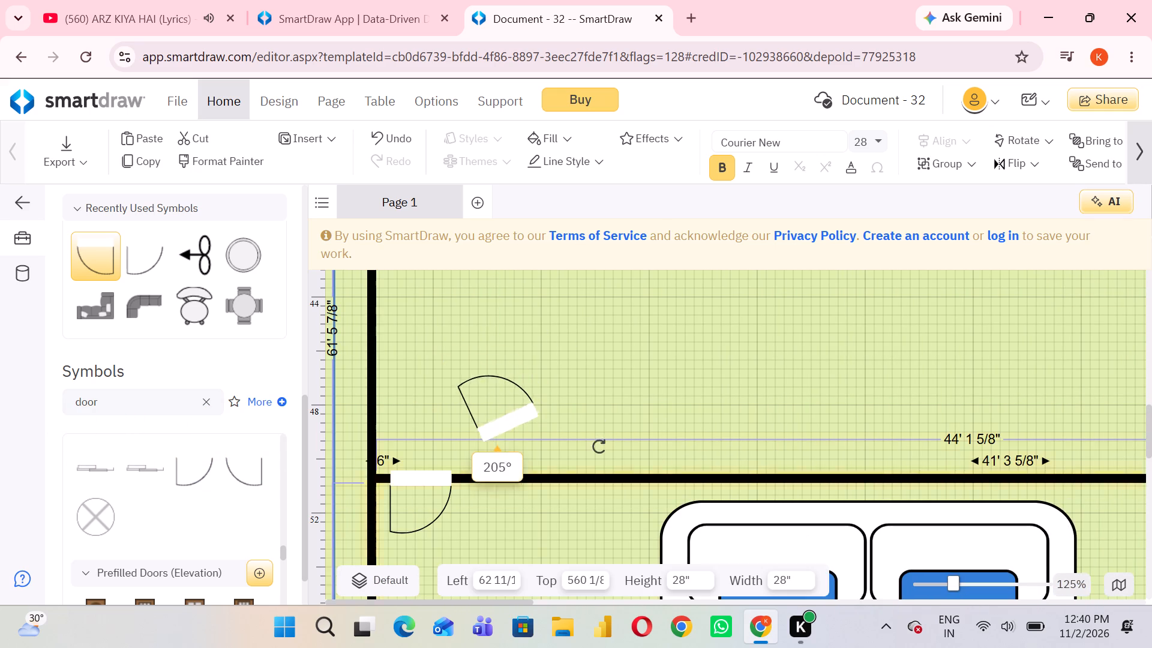
{"action": "left_click_drag", "start_coordinate": [599, 446], "coordinate": [595, 498]}
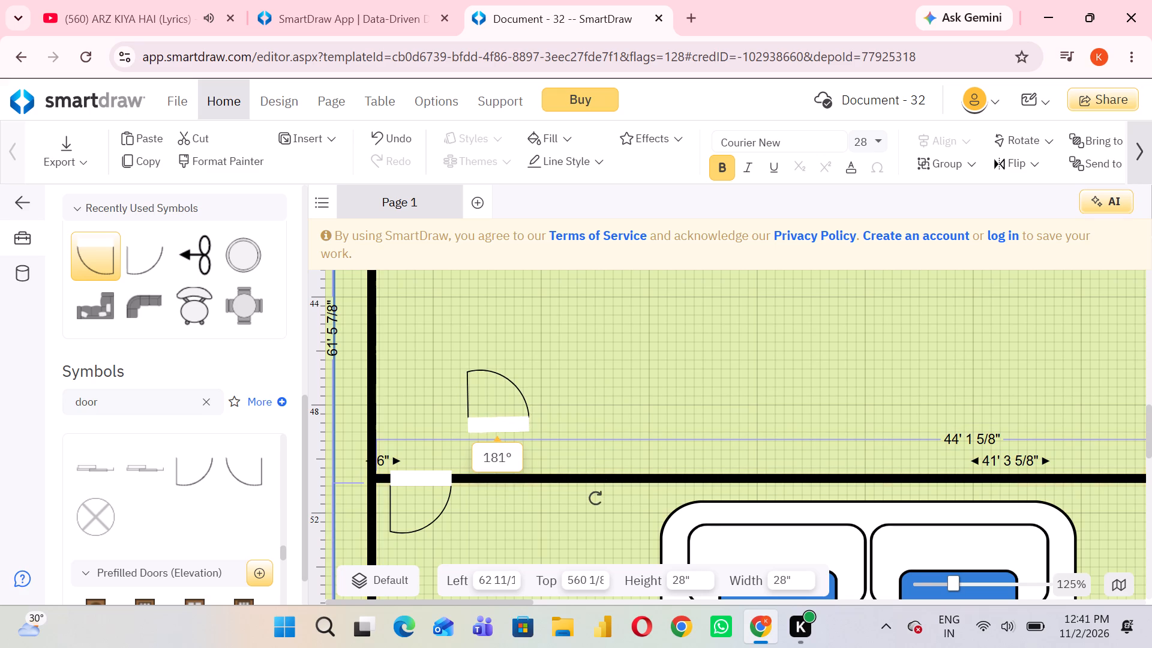
{"action": "left_click_drag", "start_coordinate": [595, 498], "coordinate": [594, 502]}
{"action": "left_click_drag", "start_coordinate": [498, 413], "coordinate": [483, 427]}
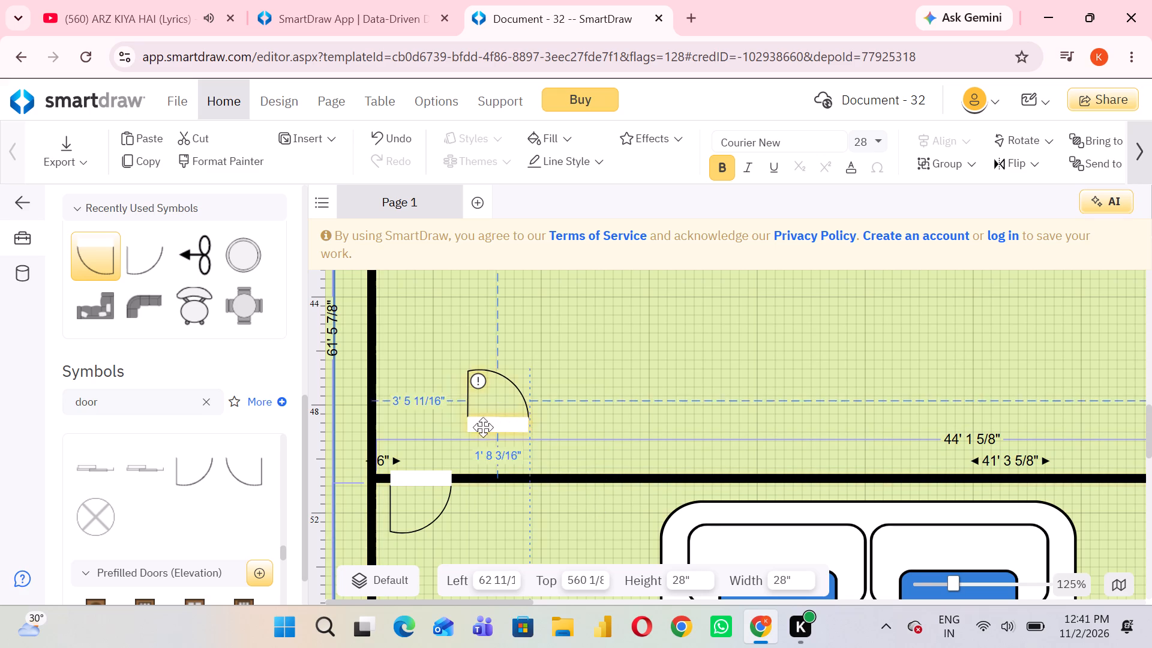
{"action": "left_click_drag", "start_coordinate": [483, 427], "coordinate": [418, 462]}
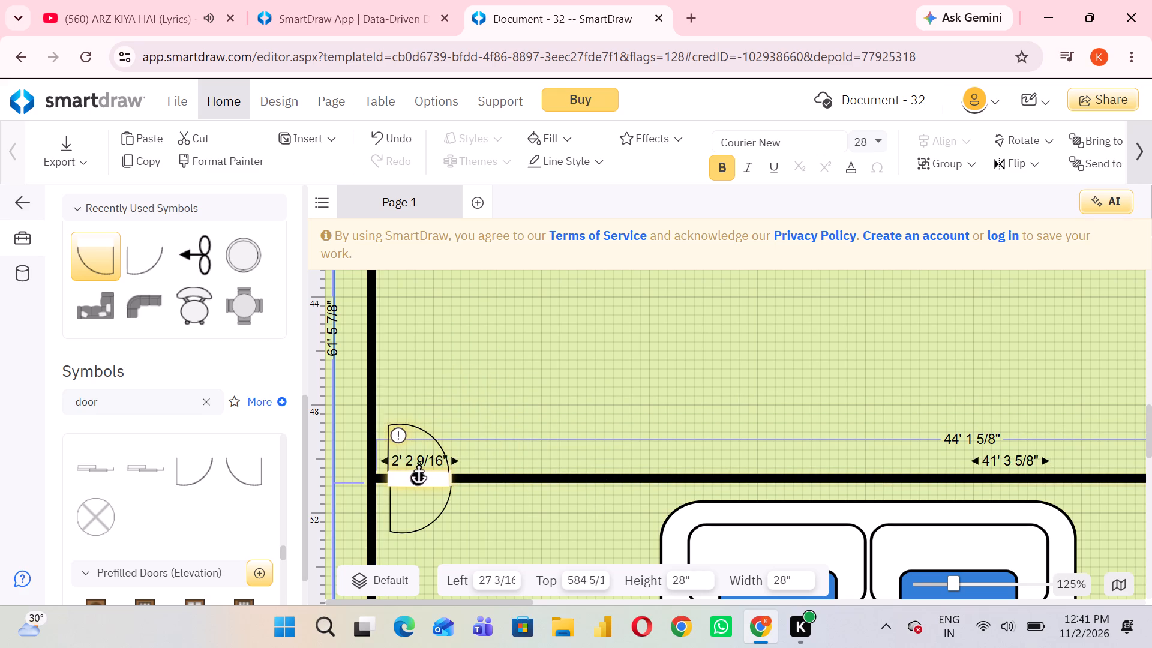
{"action": "left_click_drag", "start_coordinate": [418, 462], "coordinate": [420, 463]}
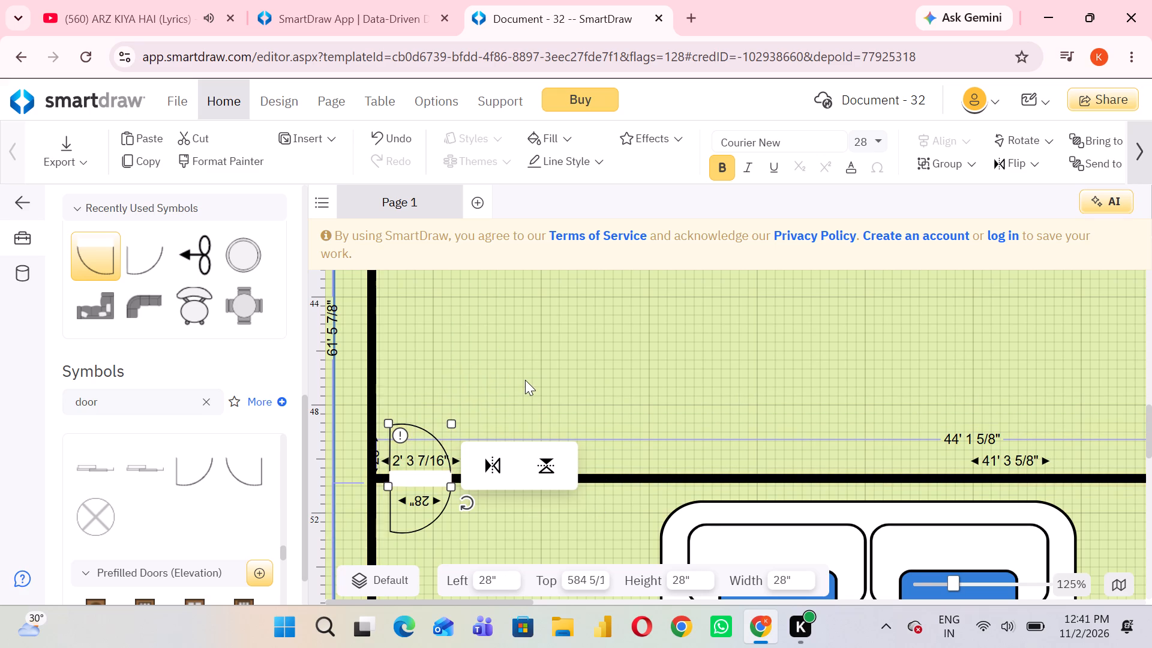
{"action": "left_click", "coordinate": [525, 380]}
Add a 28" door, rotated about 180°, to the opening in the large room's top wall, mirroring the existing leaf.
{"action": "scroll", "coordinate": [525, 380], "scroll_direction": "up", "scroll_amount": 7}
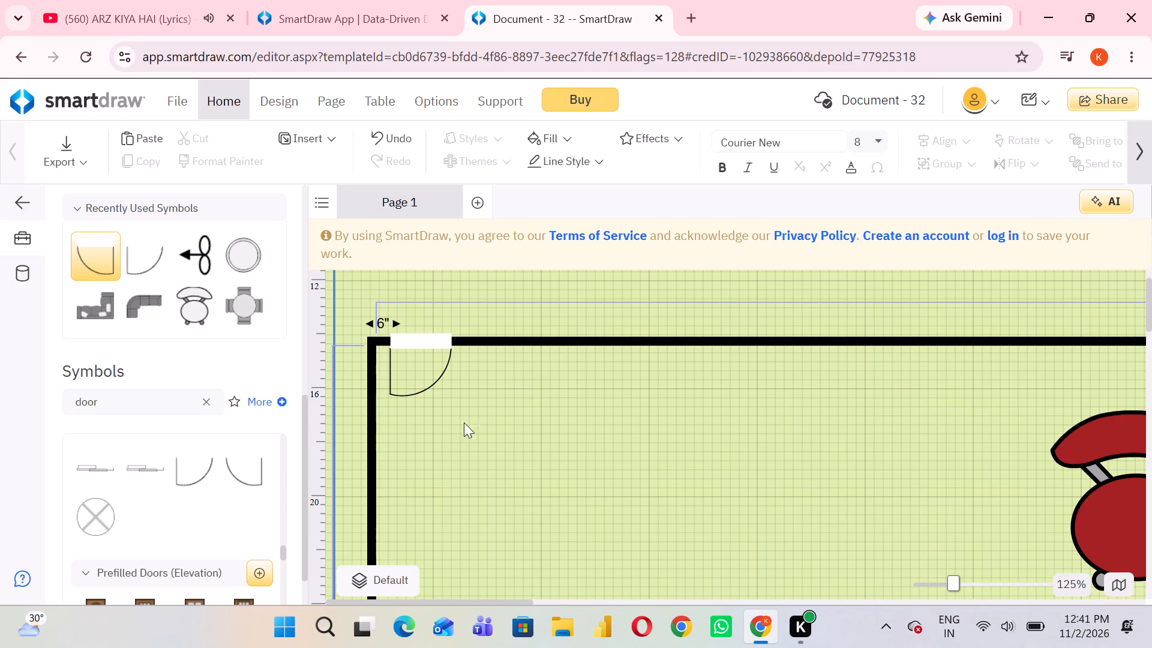
{"action": "left_click_drag", "start_coordinate": [244, 475], "coordinate": [440, 305]}
{"action": "scroll", "coordinate": [440, 305], "scroll_direction": "up", "scroll_amount": 1}
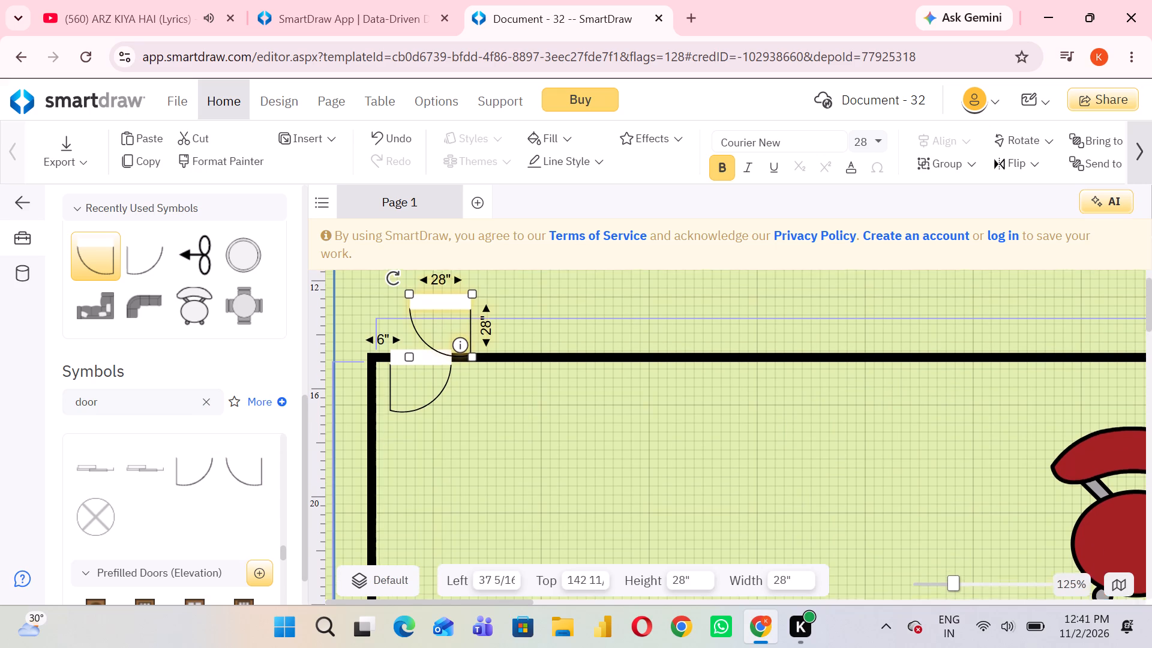
{"action": "scroll", "coordinate": [440, 305], "scroll_direction": "up", "scroll_amount": 1}
{"action": "left_click_drag", "start_coordinate": [395, 308], "coordinate": [502, 296]}
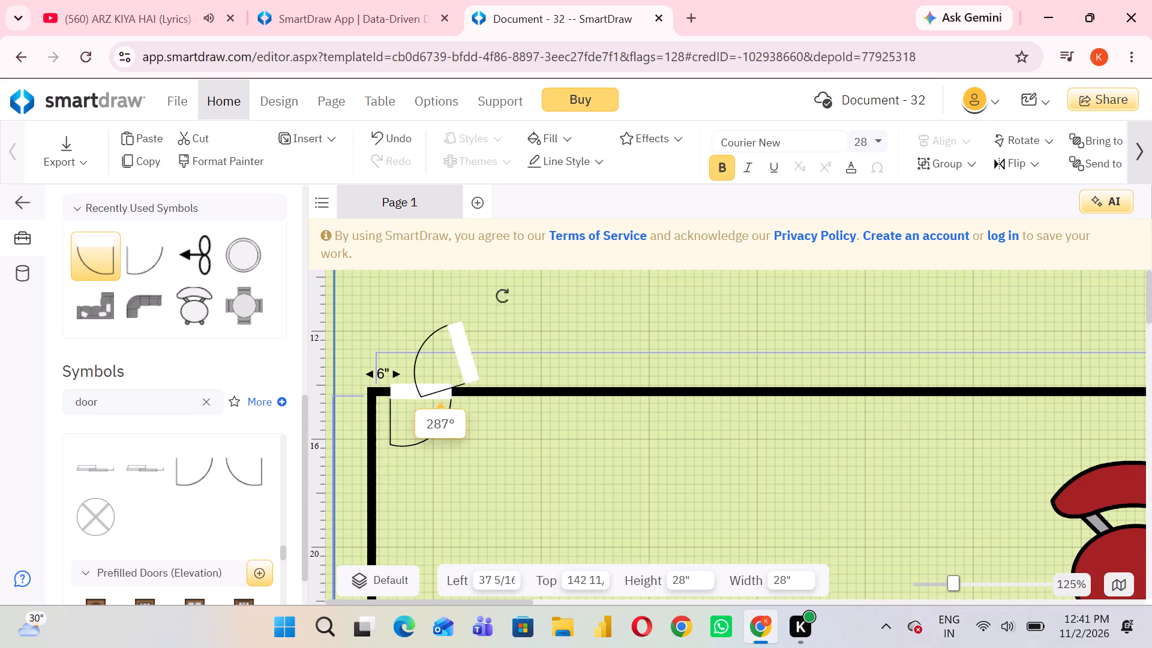
{"action": "left_click_drag", "start_coordinate": [502, 296], "coordinate": [487, 491]}
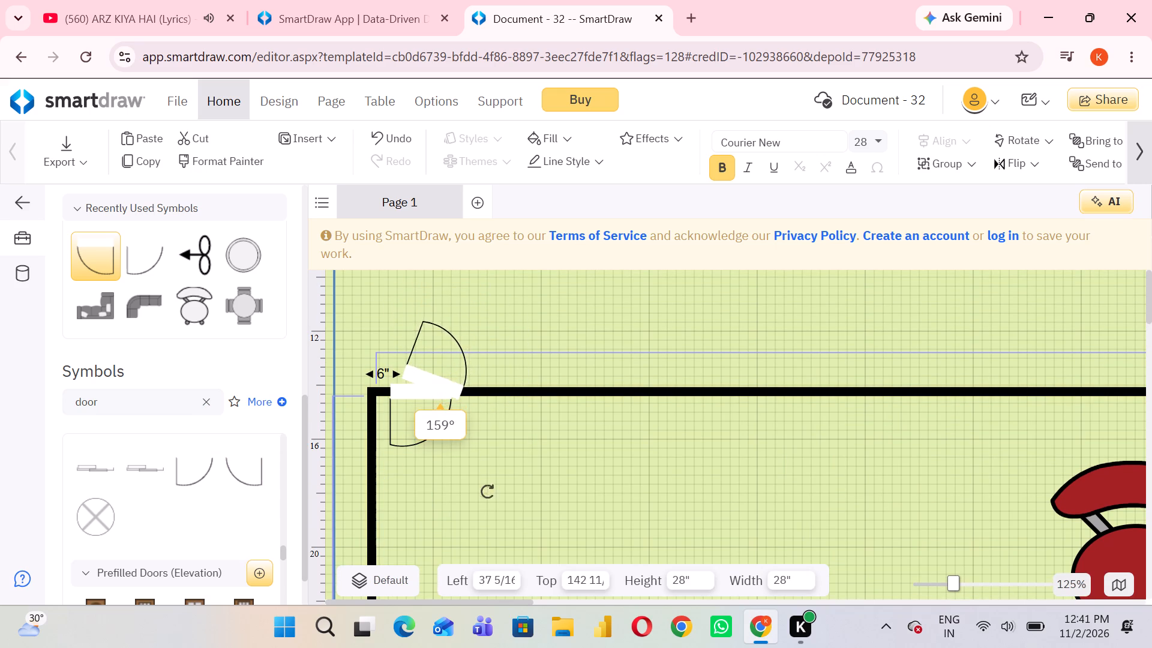
{"action": "left_click_drag", "start_coordinate": [487, 491], "coordinate": [526, 454]}
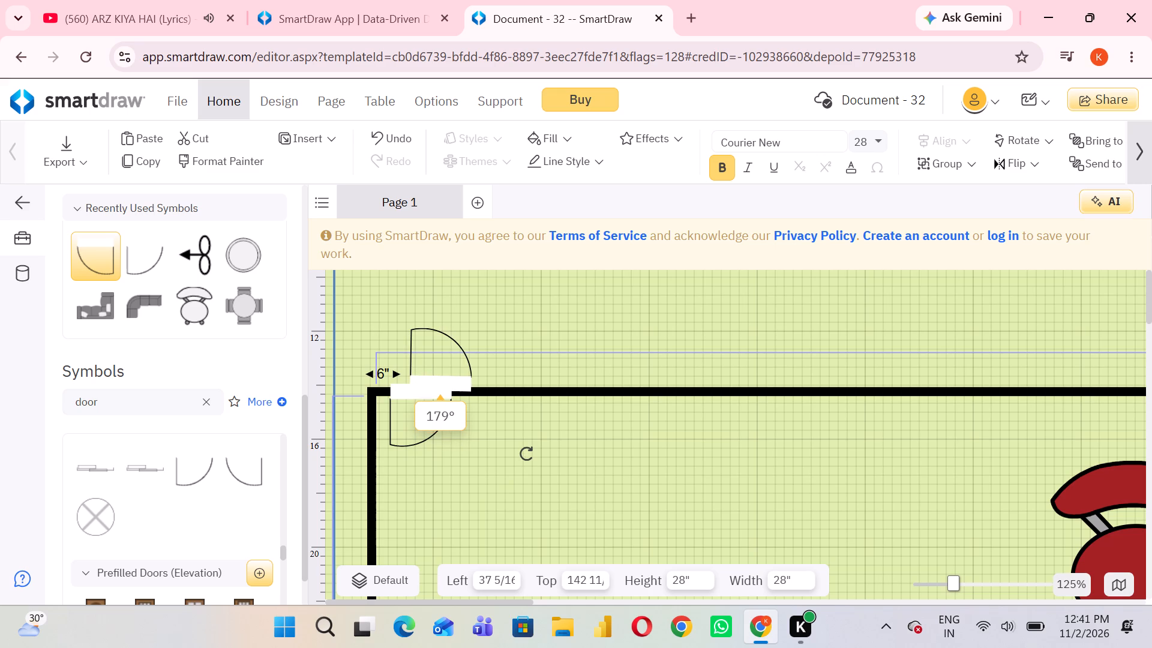
{"action": "left_click_drag", "start_coordinate": [526, 454], "coordinate": [524, 454]}
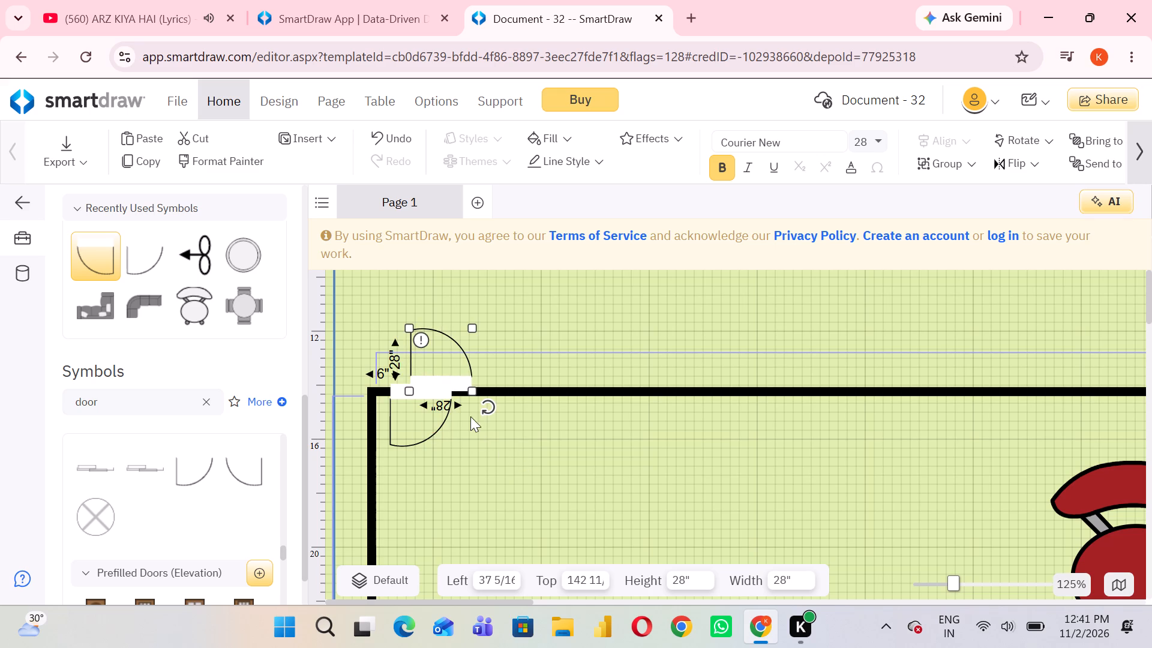
{"action": "left_click_drag", "start_coordinate": [434, 382], "coordinate": [412, 385]}
{"action": "left_click", "coordinate": [508, 314]}
Review the whole floor plan at 25% zoom, checking the doors and furniture in every room.
{"action": "scroll", "coordinate": [644, 517], "scroll_direction": "down", "scroll_amount": 3}
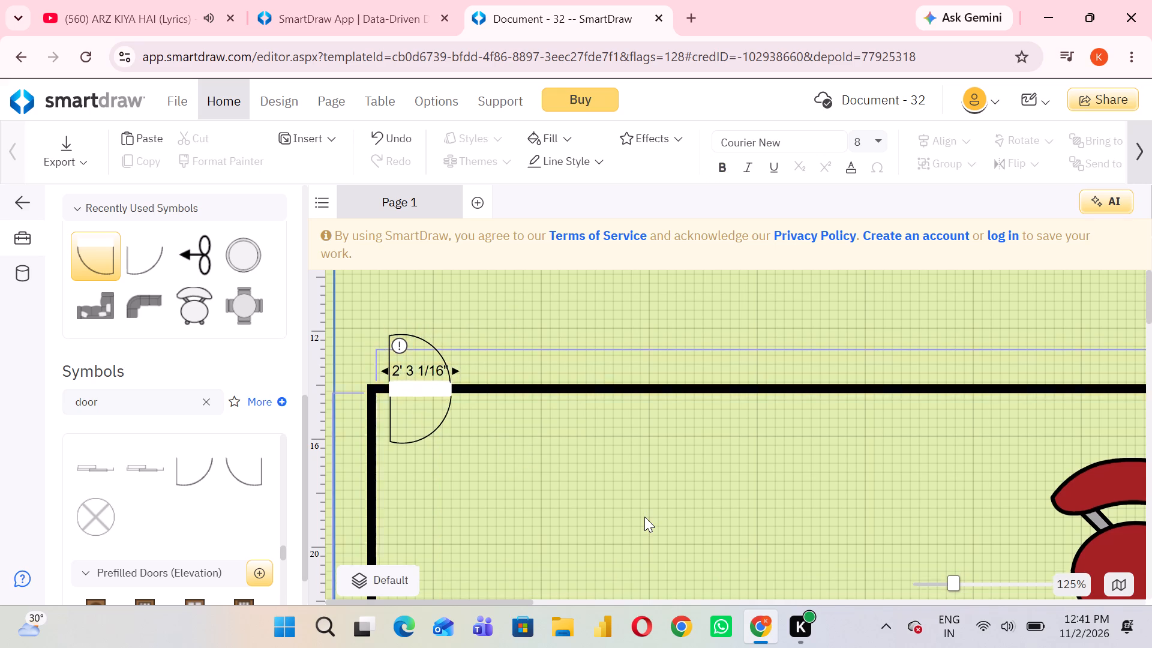
{"action": "scroll", "coordinate": [644, 517], "scroll_direction": "down", "scroll_amount": 7}
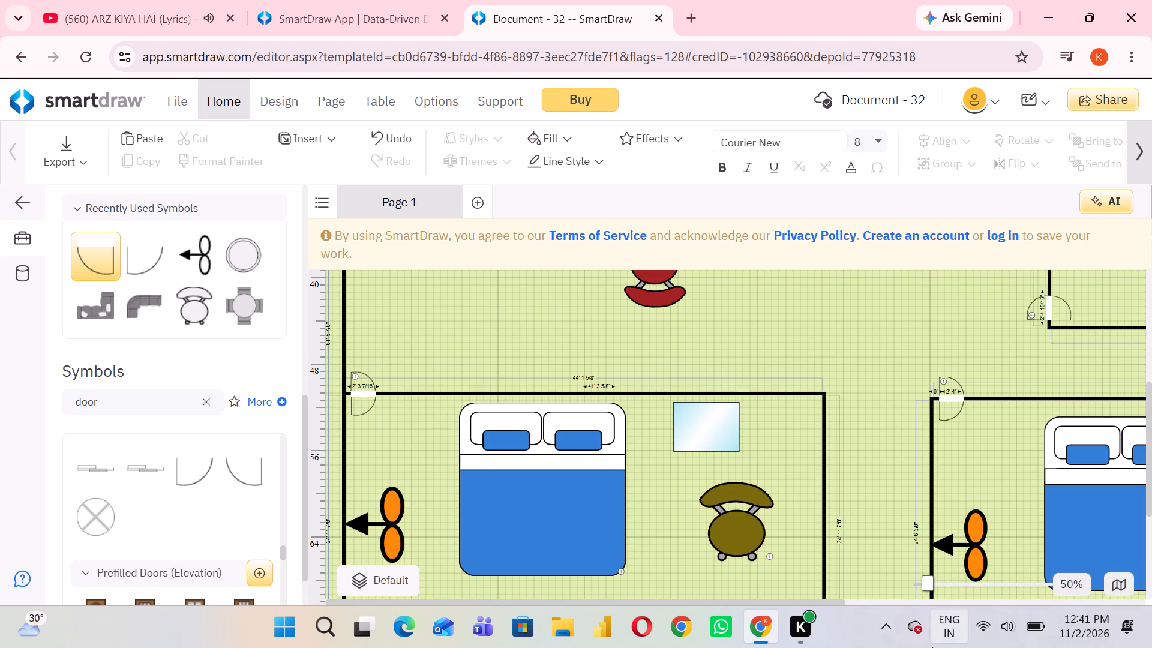
{"action": "left_click_drag", "start_coordinate": [925, 584], "coordinate": [678, 604]}
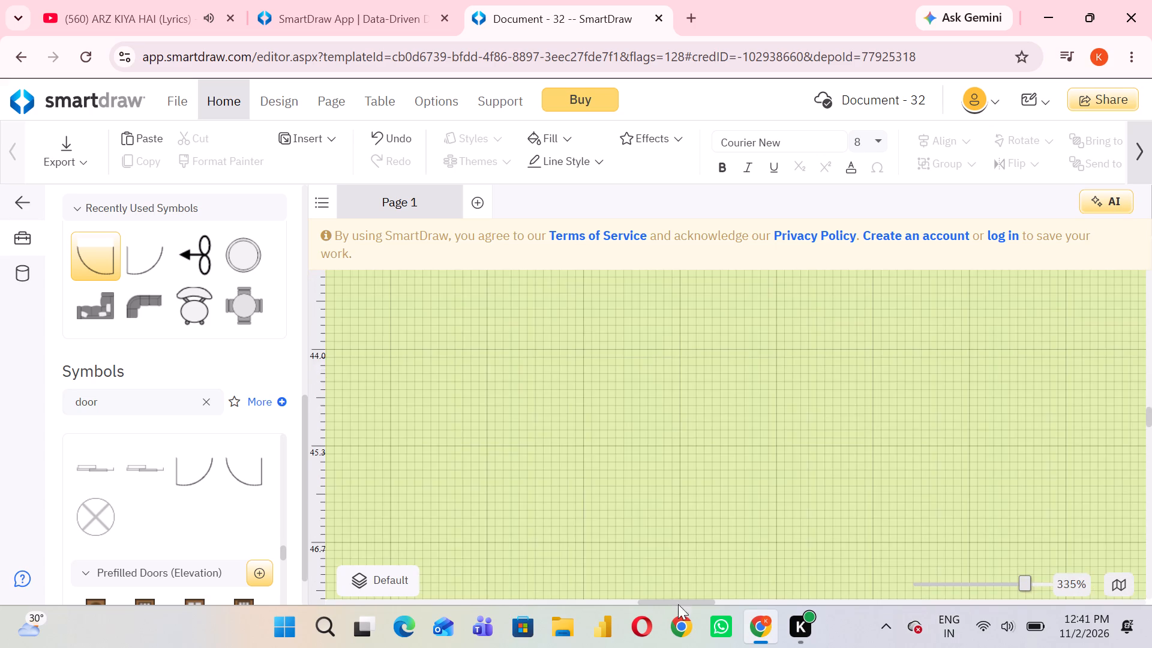
{"action": "left_click_drag", "start_coordinate": [678, 604], "coordinate": [322, 647]}
{"action": "scroll", "coordinate": [208, 476], "scroll_direction": "right", "scroll_amount": 1}
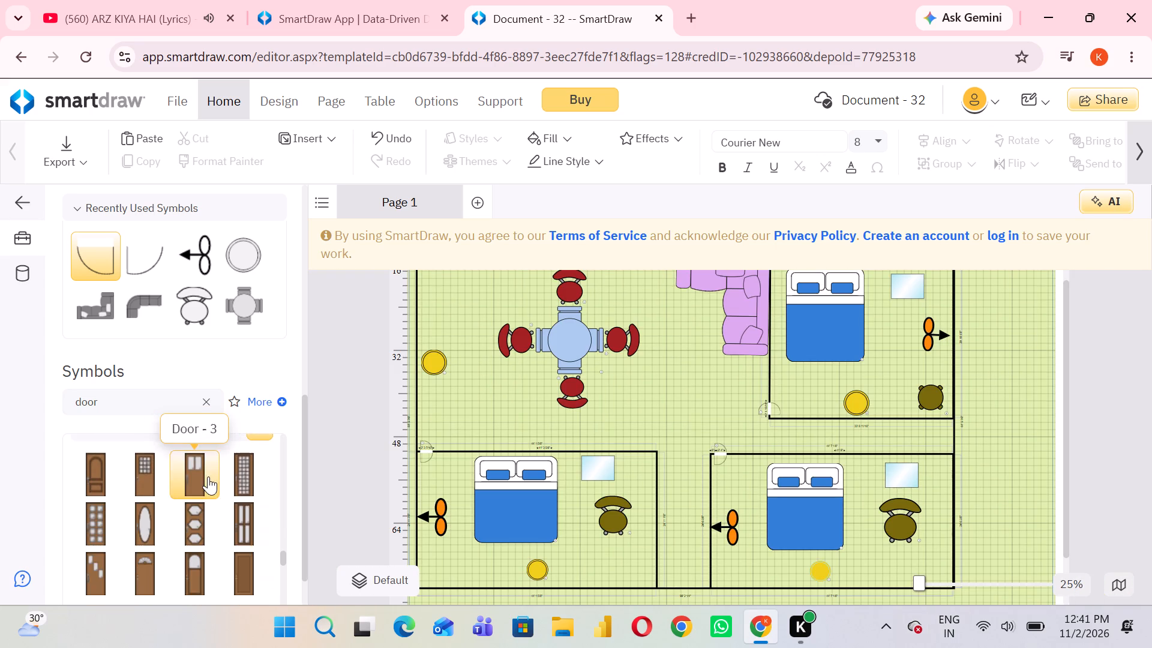
{"action": "scroll", "coordinate": [208, 476], "scroll_direction": "right", "scroll_amount": 1}
{"action": "scroll", "coordinate": [515, 369], "scroll_direction": "down", "scroll_amount": 2}
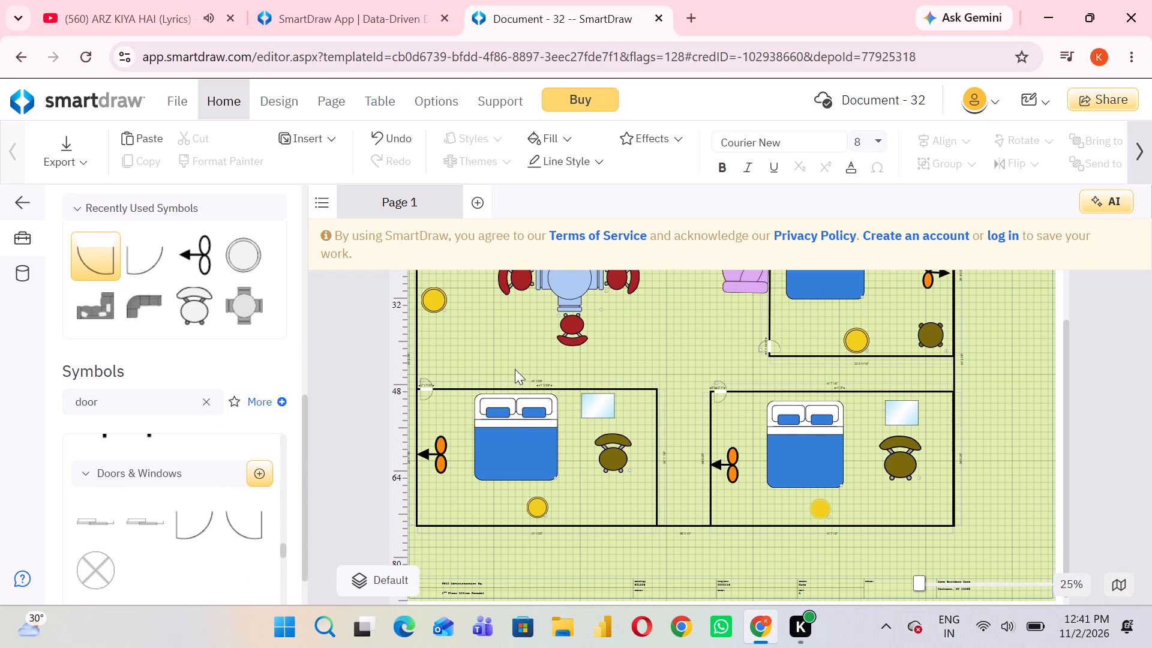
{"action": "scroll", "coordinate": [515, 369], "scroll_direction": "down", "scroll_amount": 1}
{"action": "scroll", "coordinate": [515, 369], "scroll_direction": "up", "scroll_amount": 4}
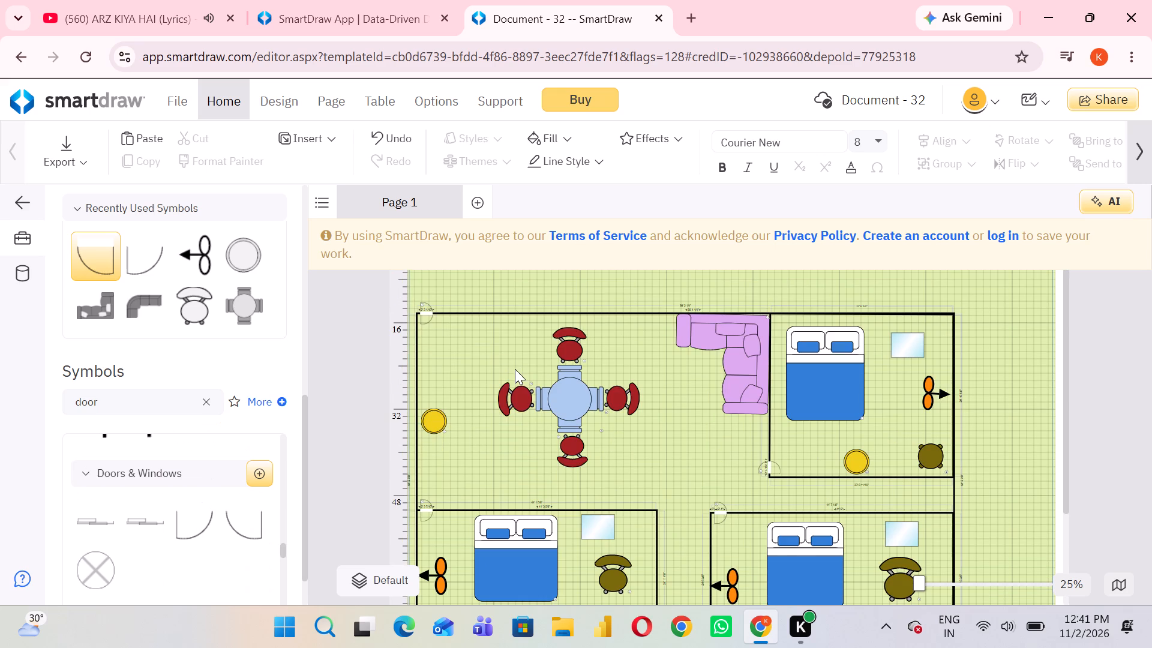
{"action": "scroll", "coordinate": [515, 369], "scroll_direction": "down", "scroll_amount": 2}
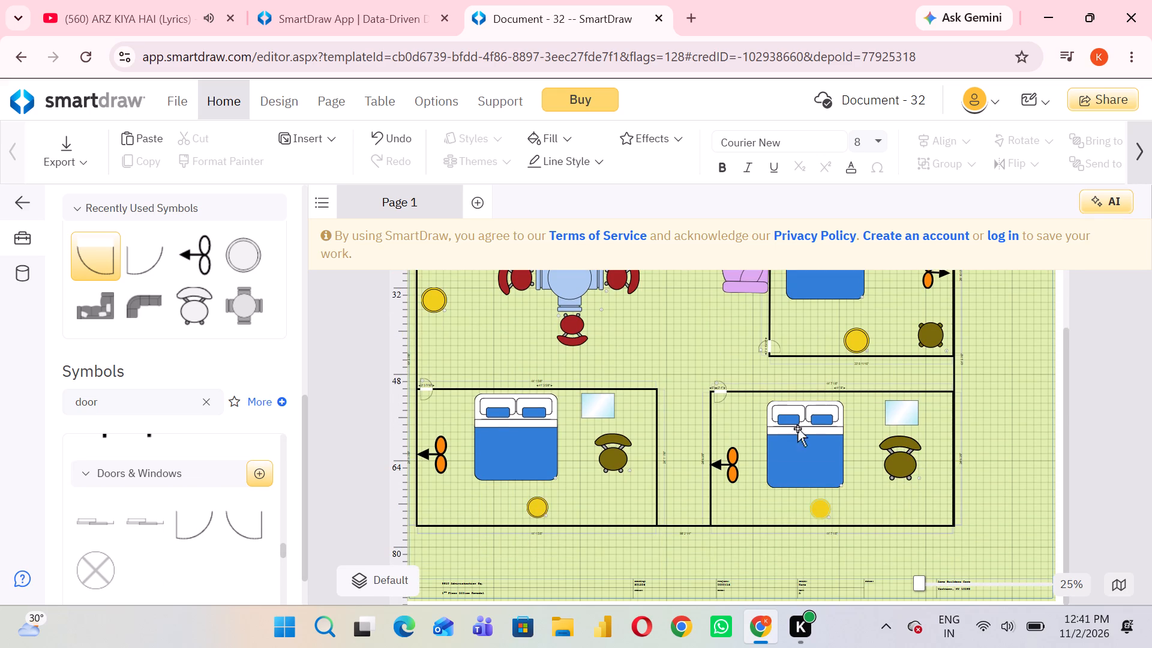
{"action": "scroll", "coordinate": [684, 429], "scroll_direction": "down", "scroll_amount": 2}
{"action": "scroll", "coordinate": [684, 429], "scroll_direction": "up", "scroll_amount": 5}
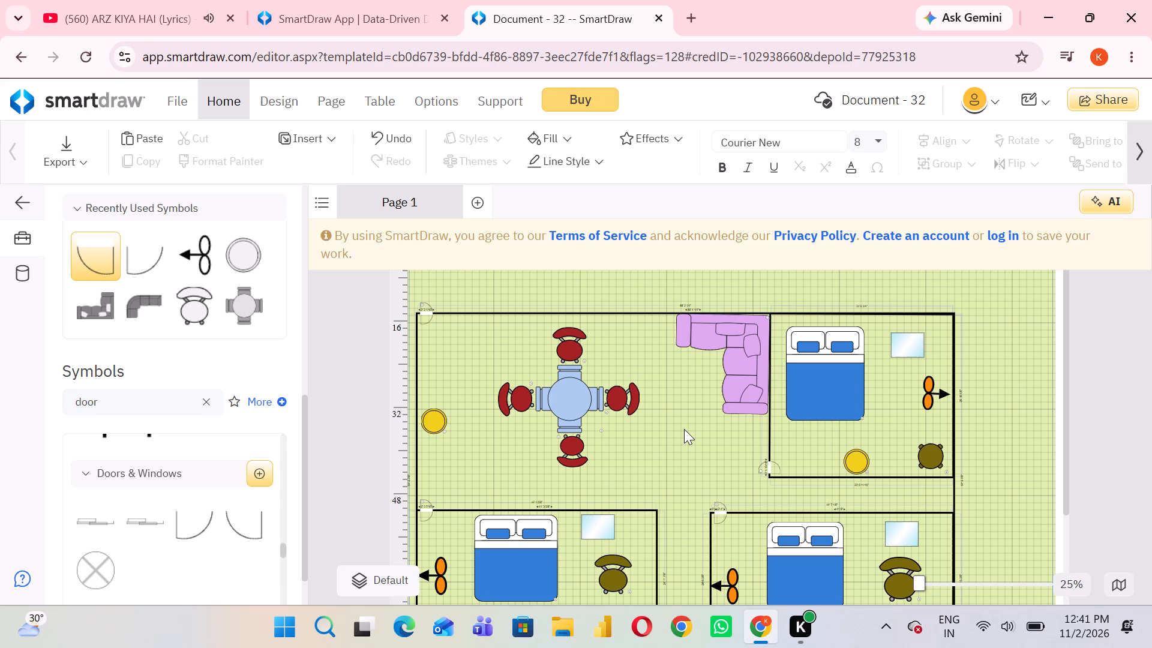
{"action": "scroll", "coordinate": [684, 429], "scroll_direction": "up", "scroll_amount": 2}
{"action": "scroll", "coordinate": [684, 429], "scroll_direction": "down", "scroll_amount": 3}
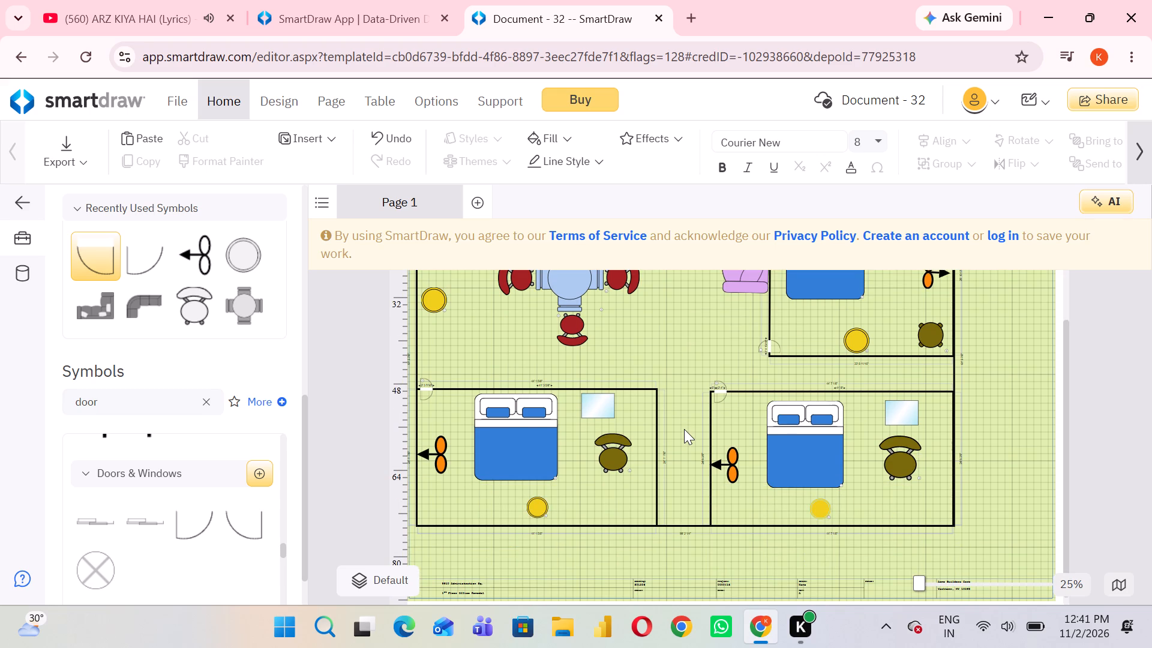
{"action": "scroll", "coordinate": [684, 429], "scroll_direction": "down", "scroll_amount": 2}
{"action": "scroll", "coordinate": [684, 429], "scroll_direction": "up", "scroll_amount": 3}
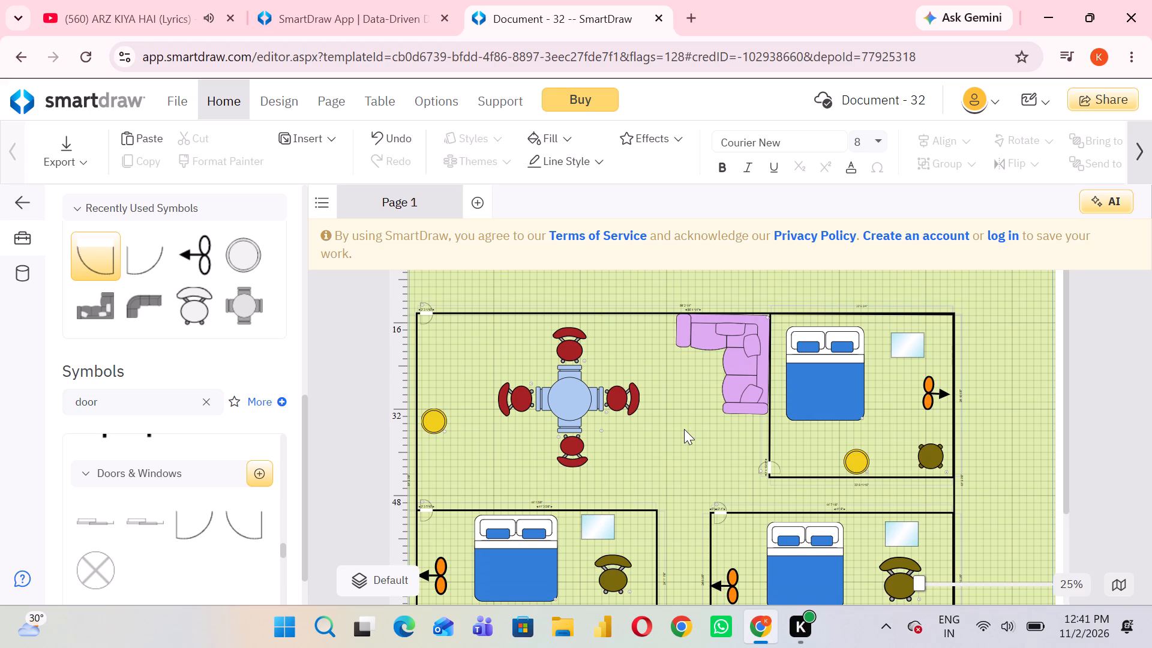
{"action": "scroll", "coordinate": [684, 429], "scroll_direction": "down", "scroll_amount": 2}
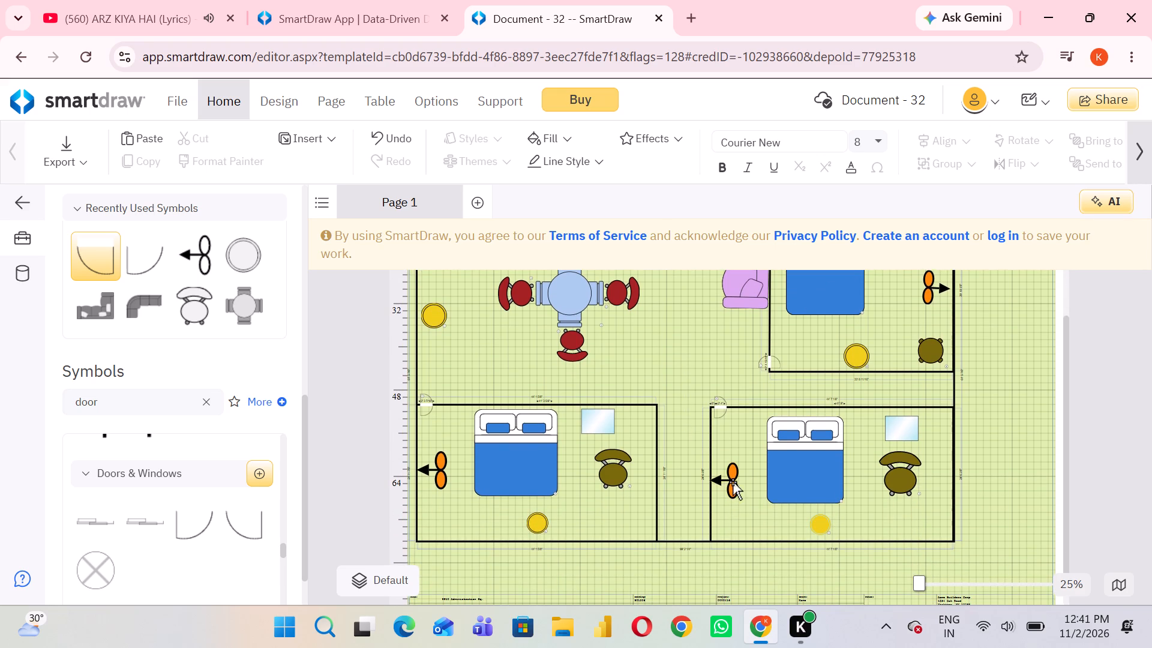
{"action": "scroll", "coordinate": [716, 415], "scroll_direction": "up", "scroll_amount": 1}
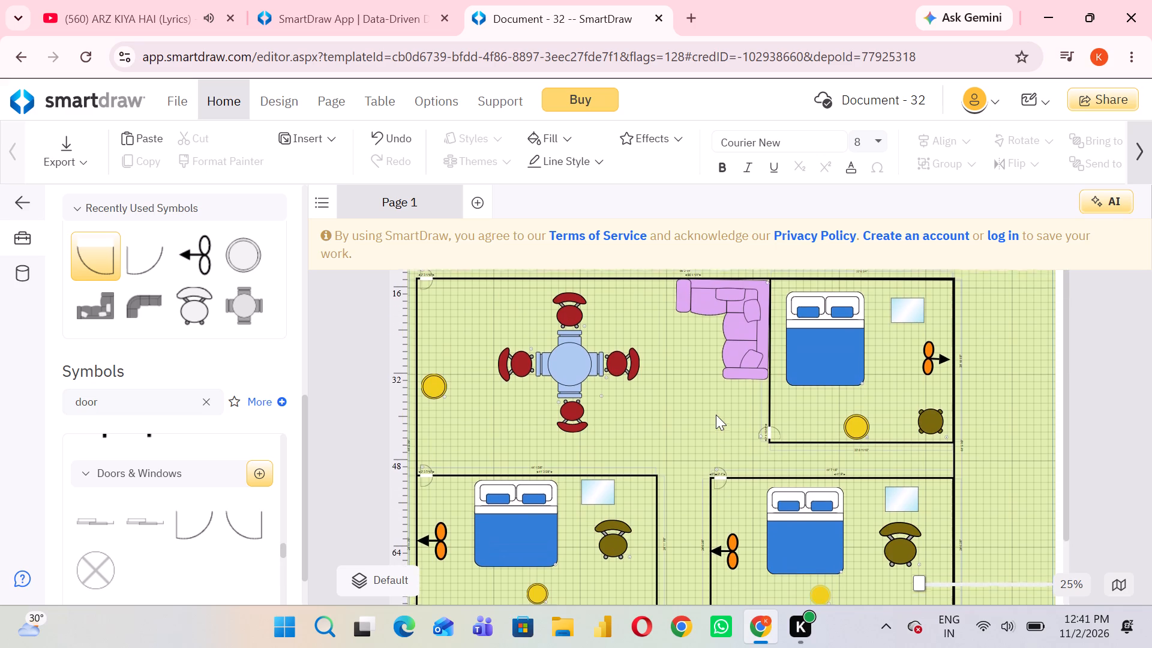
{"action": "scroll", "coordinate": [716, 415], "scroll_direction": "up", "scroll_amount": 1}
Check the red dining chairs' placement and nudge the left chair slightly closer to the round table.
{"action": "left_click", "coordinate": [620, 379]}
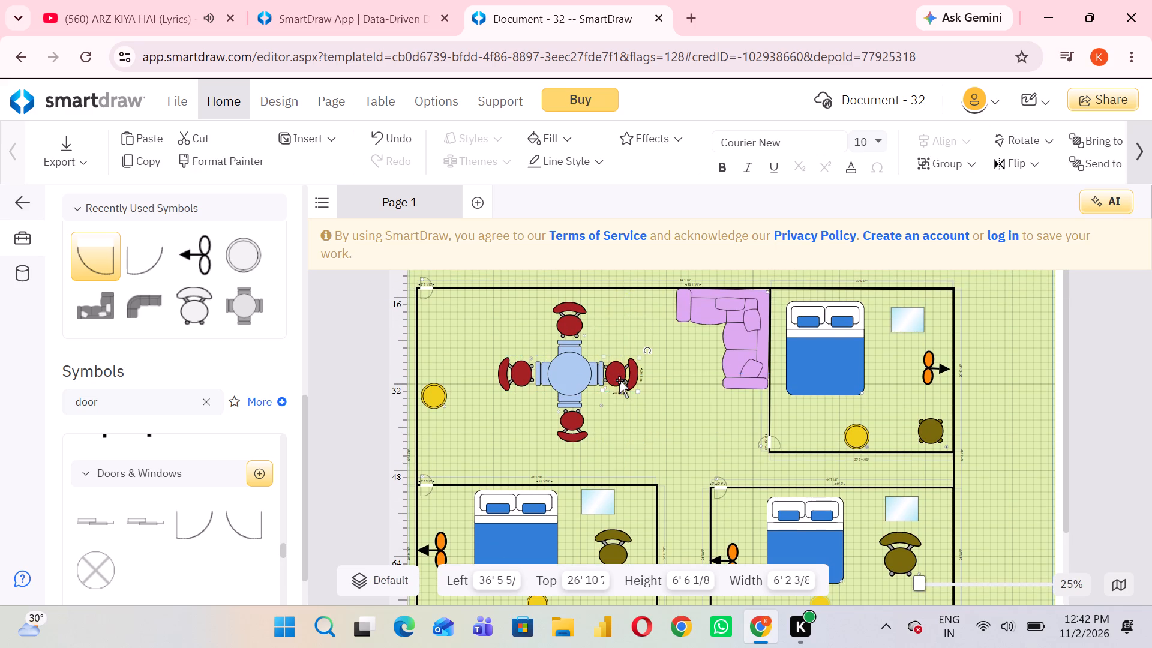
{"action": "double_click", "coordinate": [524, 376]}
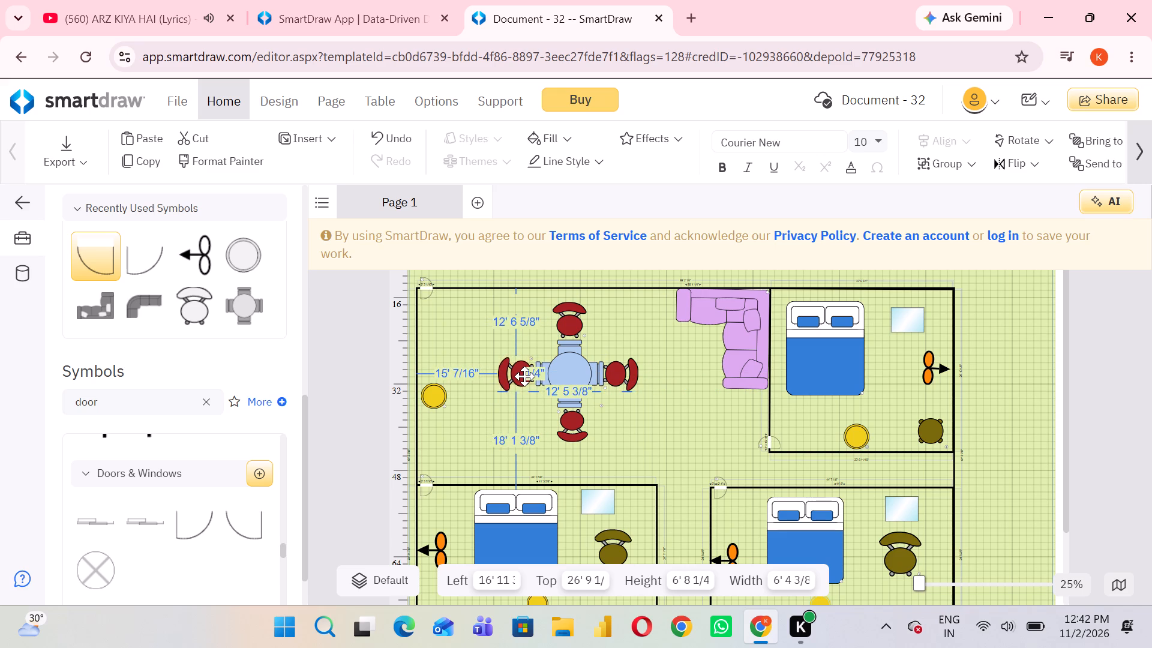
{"action": "left_click", "coordinate": [502, 335]}
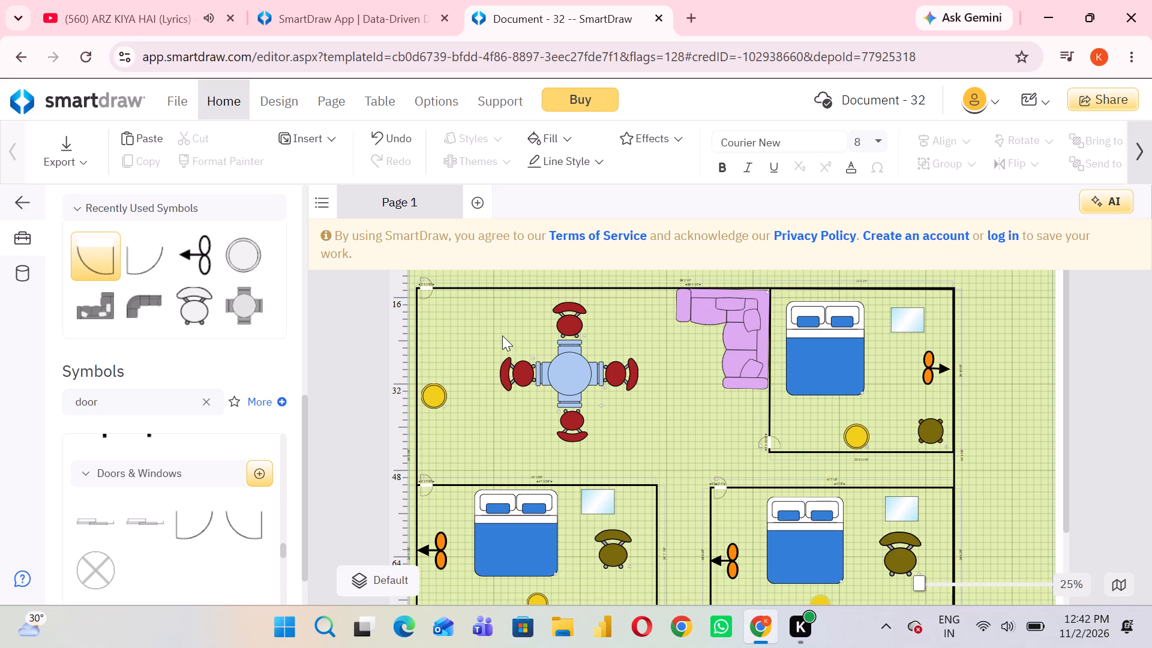
{"action": "left_click", "coordinate": [568, 319]}
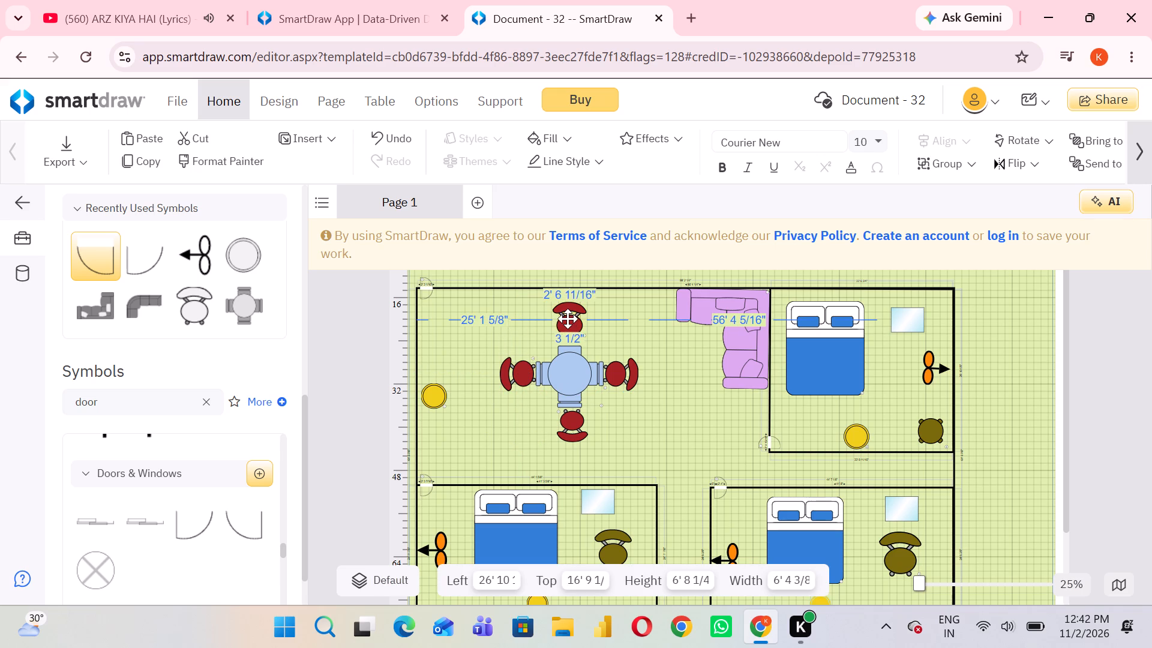
{"action": "left_click", "coordinate": [633, 344]}
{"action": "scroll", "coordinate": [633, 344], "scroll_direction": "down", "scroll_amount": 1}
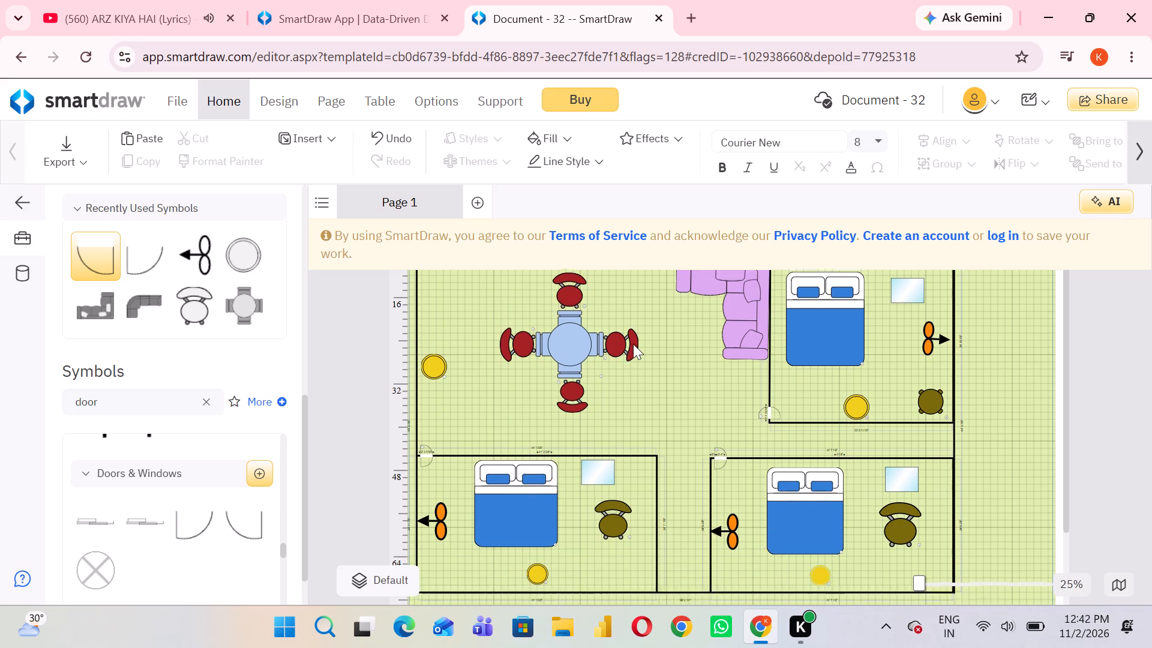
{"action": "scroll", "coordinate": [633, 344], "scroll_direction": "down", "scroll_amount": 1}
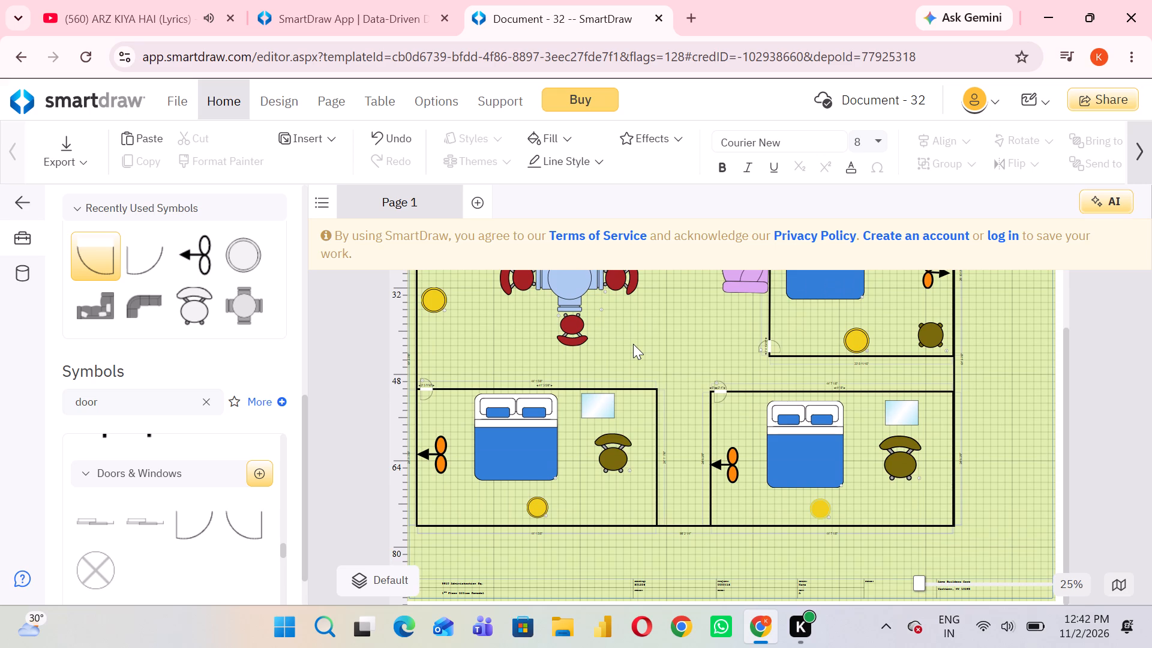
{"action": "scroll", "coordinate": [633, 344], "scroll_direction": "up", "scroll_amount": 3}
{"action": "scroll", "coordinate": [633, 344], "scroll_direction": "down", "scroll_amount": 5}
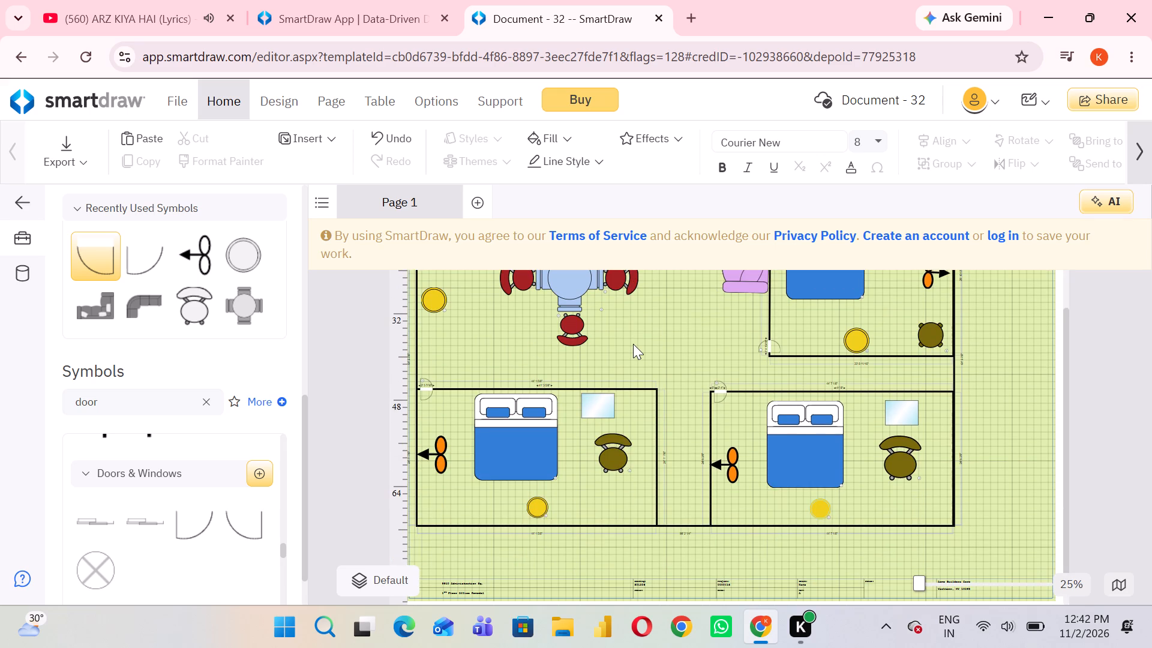